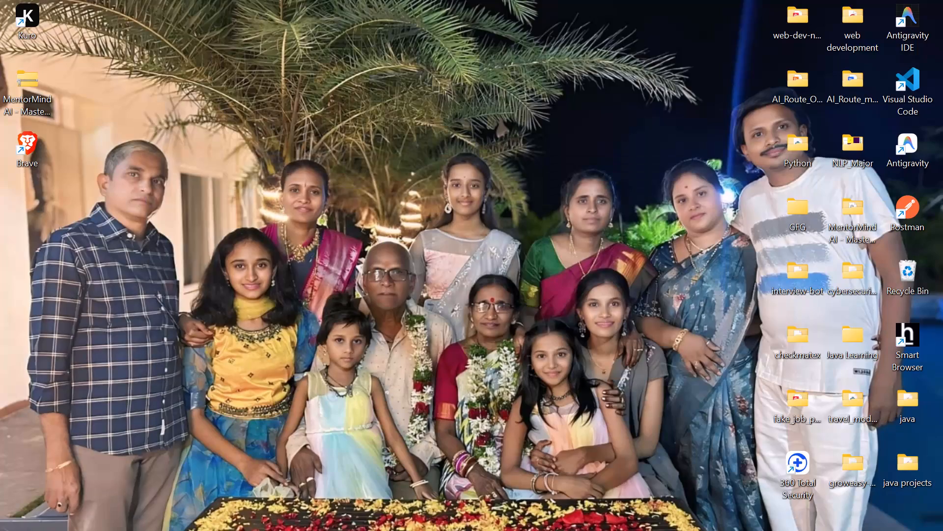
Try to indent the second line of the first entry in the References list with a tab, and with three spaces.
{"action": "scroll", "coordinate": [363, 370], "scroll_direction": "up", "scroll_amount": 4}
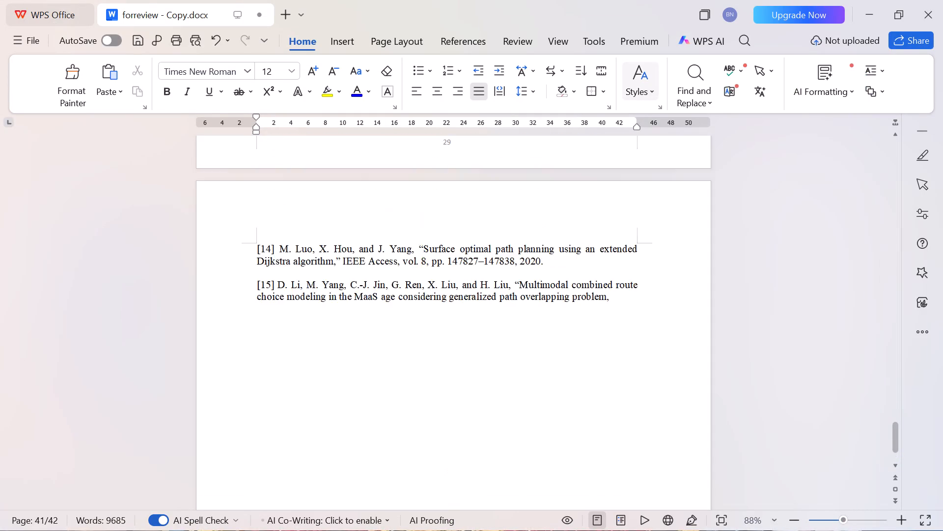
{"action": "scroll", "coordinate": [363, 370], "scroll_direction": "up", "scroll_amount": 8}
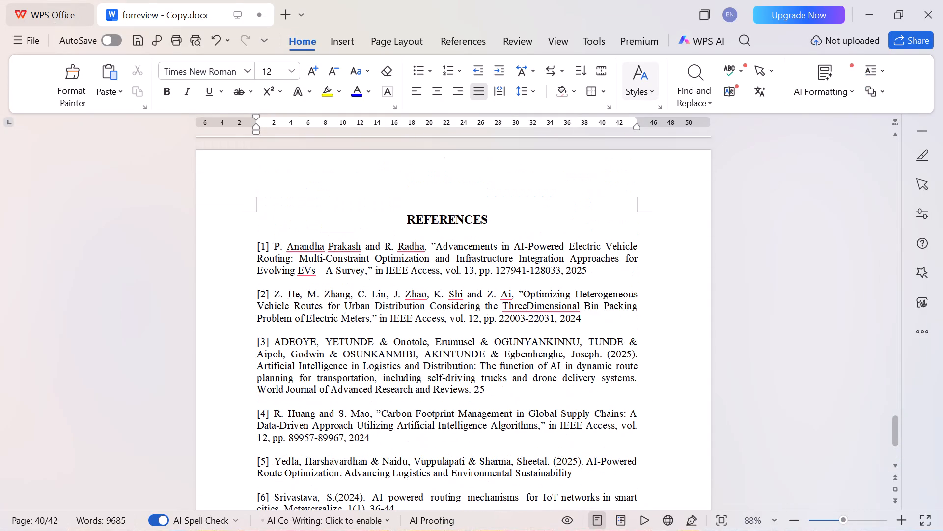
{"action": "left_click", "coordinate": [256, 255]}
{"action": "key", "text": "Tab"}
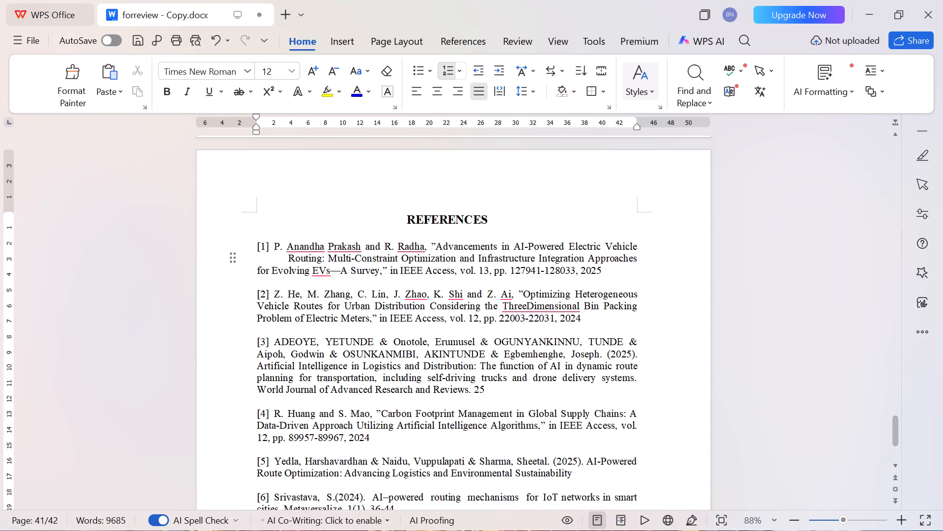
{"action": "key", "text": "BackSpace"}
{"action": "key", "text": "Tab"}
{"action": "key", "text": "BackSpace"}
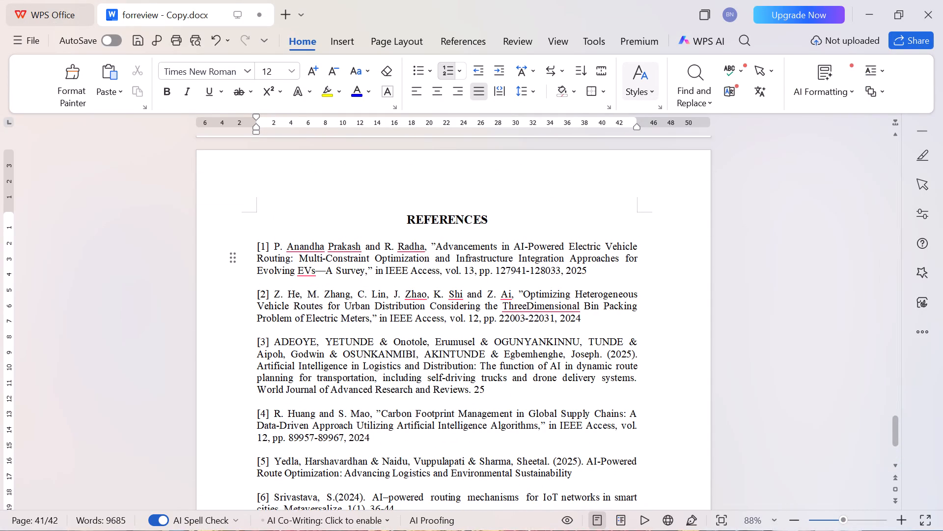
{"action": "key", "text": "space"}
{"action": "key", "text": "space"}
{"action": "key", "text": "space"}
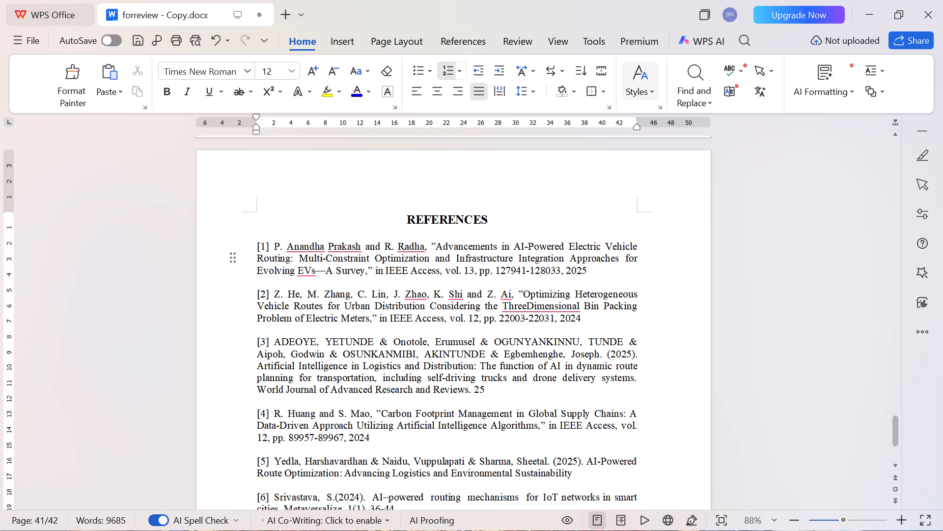
Replace the first reference's automatic list number with a manually entered "[1]" followed by a space.
{"action": "left_click", "coordinate": [273, 248]}
{"action": "key", "text": "BackSpace"}
{"action": "key", "text": "BackSpace"}
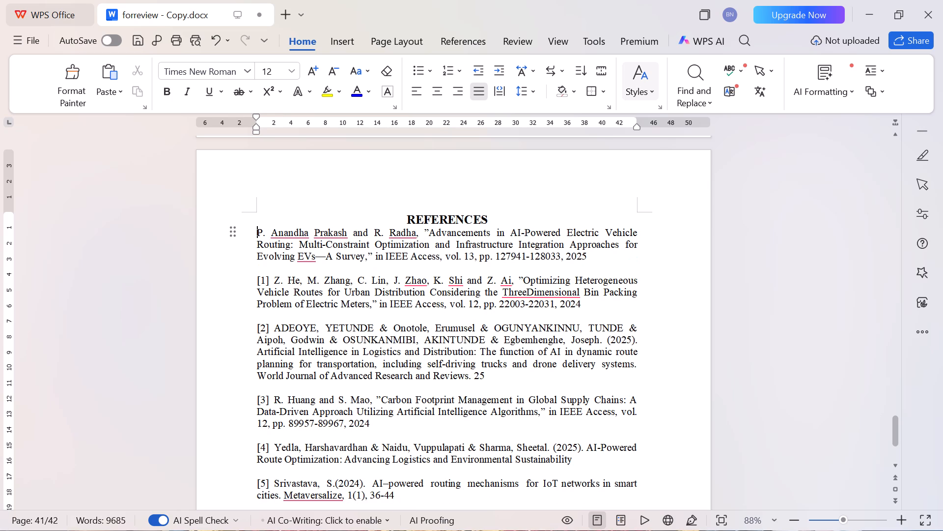
{"action": "type", "text": "[1]"}
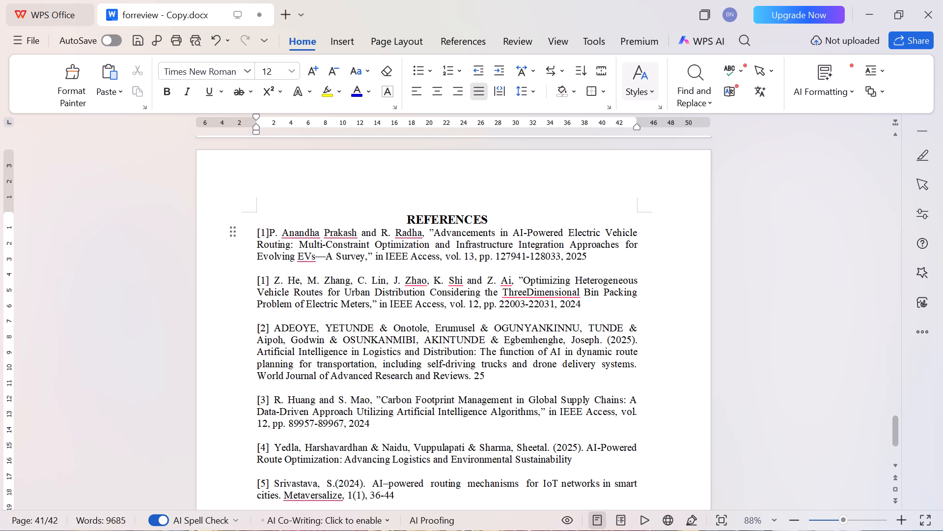
{"action": "key", "text": "space"}
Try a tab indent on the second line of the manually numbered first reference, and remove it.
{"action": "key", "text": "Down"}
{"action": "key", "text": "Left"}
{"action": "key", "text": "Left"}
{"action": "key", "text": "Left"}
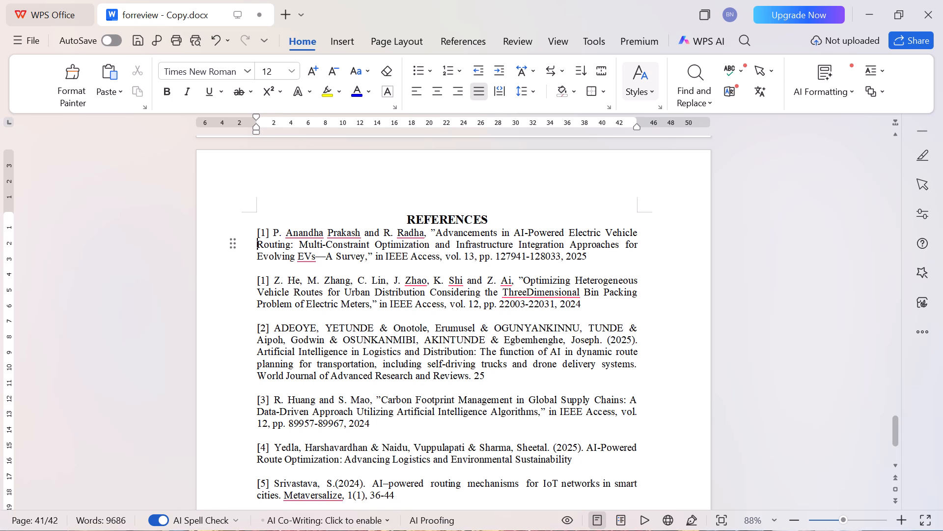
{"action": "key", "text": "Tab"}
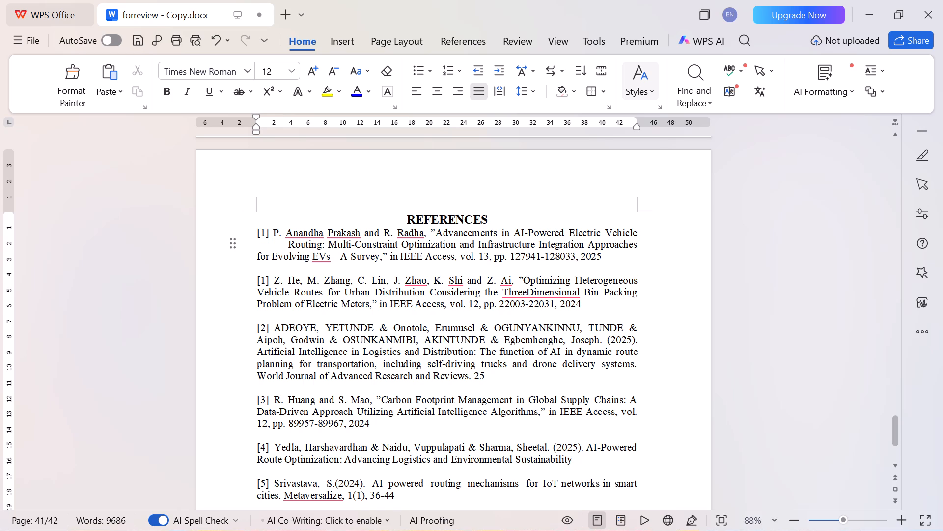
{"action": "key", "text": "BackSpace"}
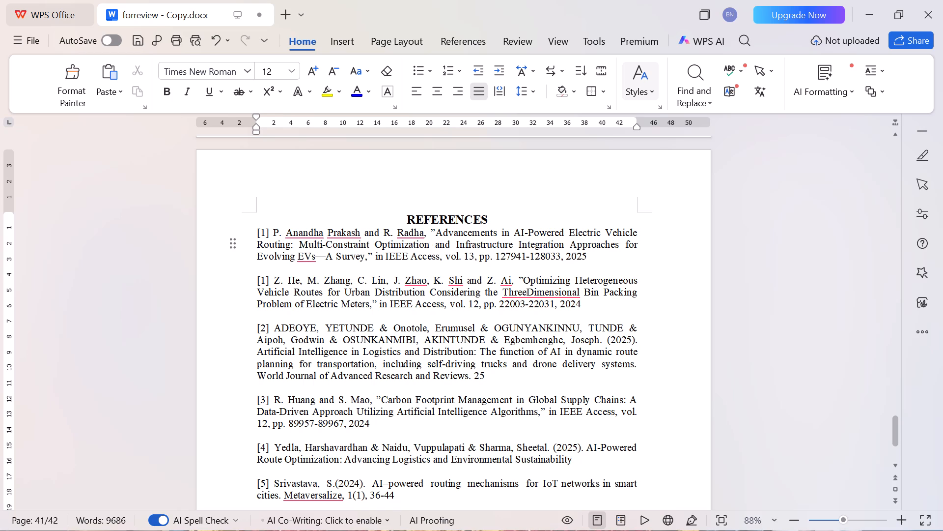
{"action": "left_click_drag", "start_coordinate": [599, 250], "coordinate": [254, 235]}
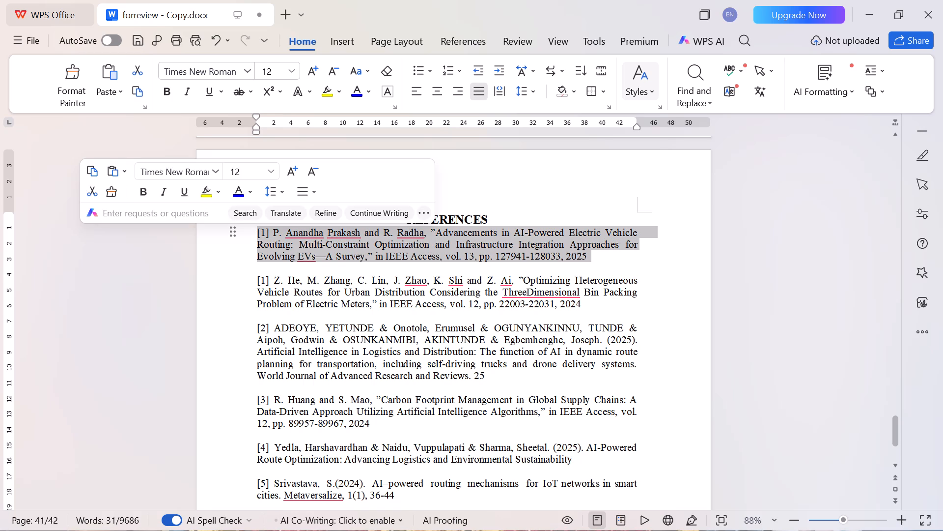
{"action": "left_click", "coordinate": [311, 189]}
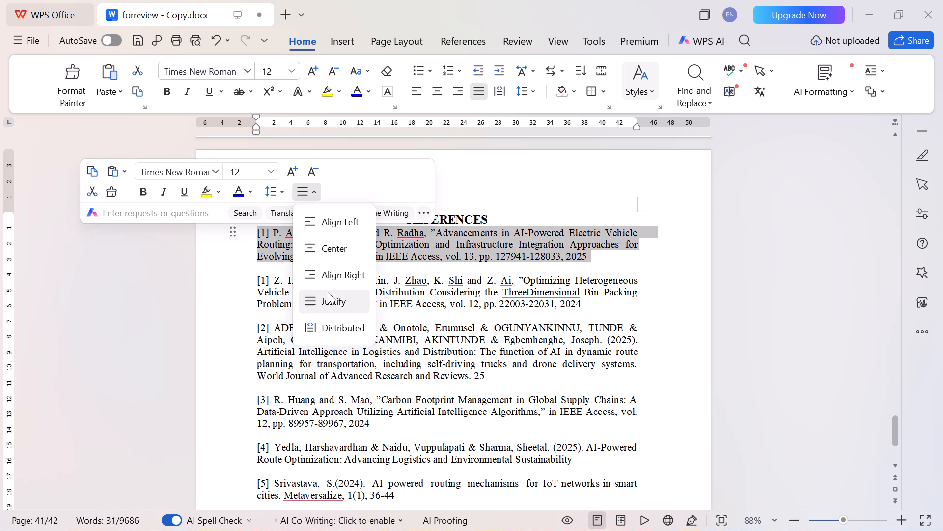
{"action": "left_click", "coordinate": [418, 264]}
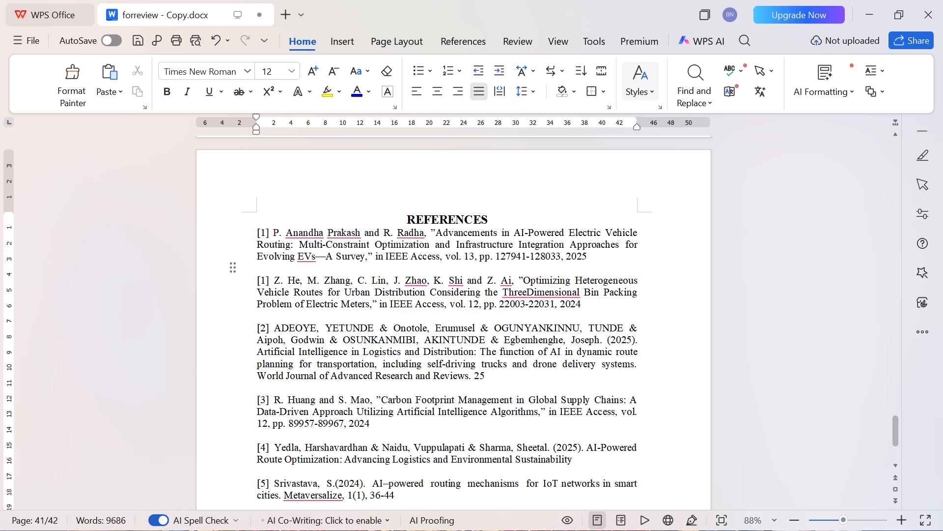
Insert two new lines below the REFERENCES heading, justify the second one, and enter "[1]" with a trailing space on it.
{"action": "left_click", "coordinate": [500, 218]}
{"action": "key", "text": "Return"}
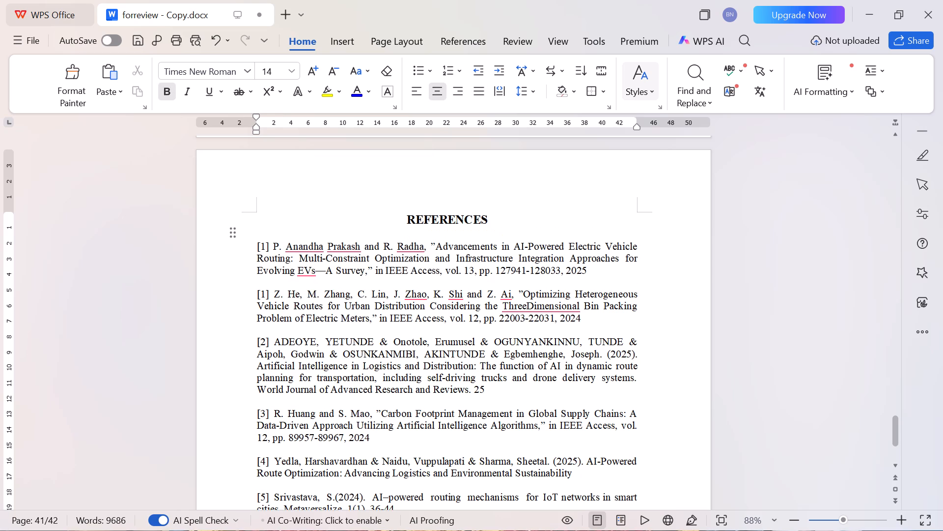
{"action": "key", "text": "Return"}
{"action": "left_click", "coordinate": [480, 91]}
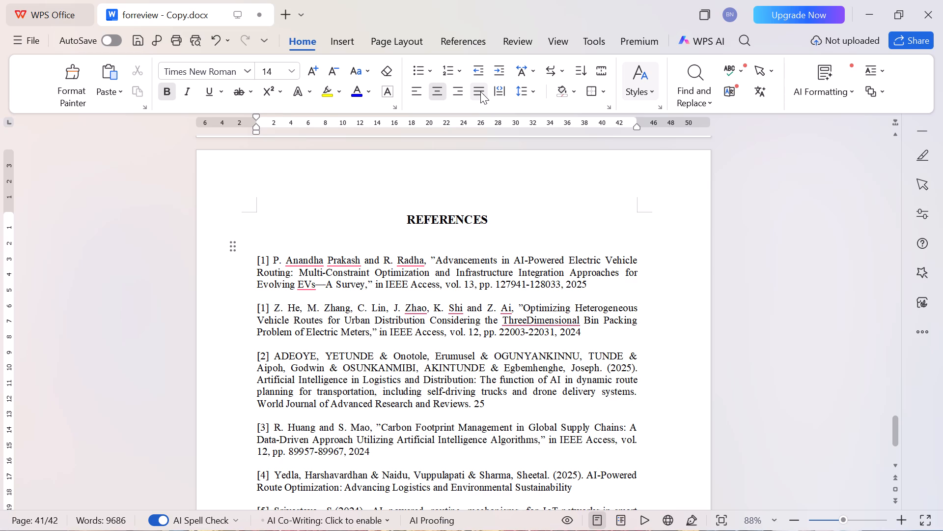
{"action": "type", "text": "[1["}
{"action": "key", "text": "BackSpace"}
{"action": "type", "text": "]"}
{"action": "key", "text": "space"}
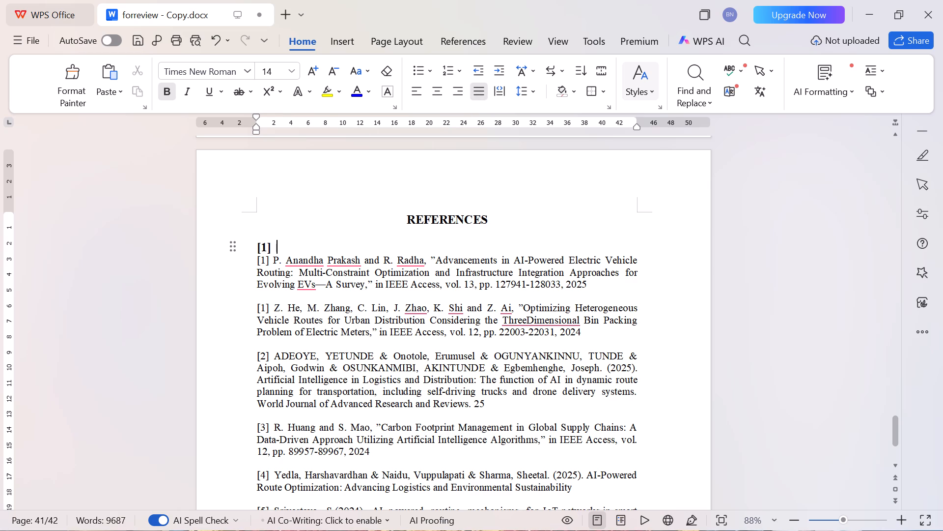
Move the "Advancements in AI-Powered Electric Vehicle Routing" citation text, without its old label, to follow the new bold [1].
{"action": "left_click_drag", "start_coordinate": [273, 264], "coordinate": [586, 285]}
{"action": "key", "text": "ctrl+x"}
{"action": "left_click", "coordinate": [500, 240]}
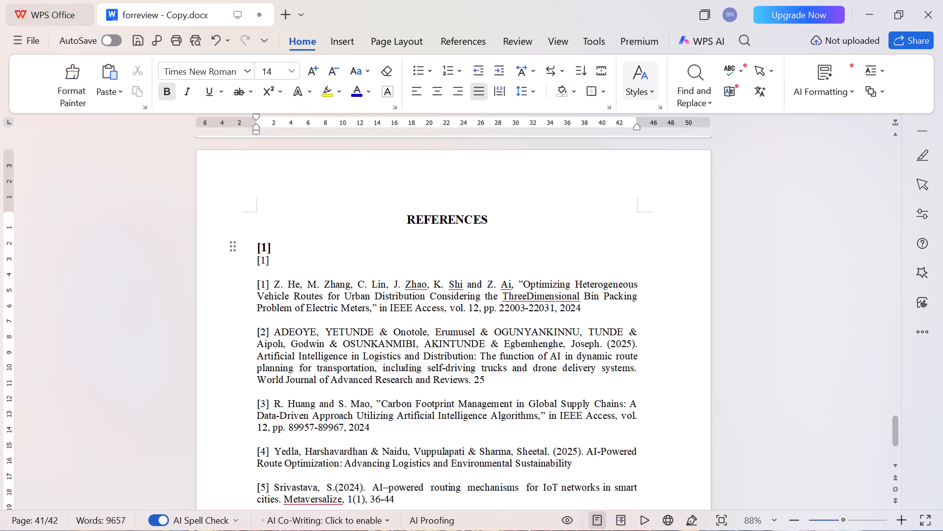
{"action": "key", "text": "ctrl+v"}
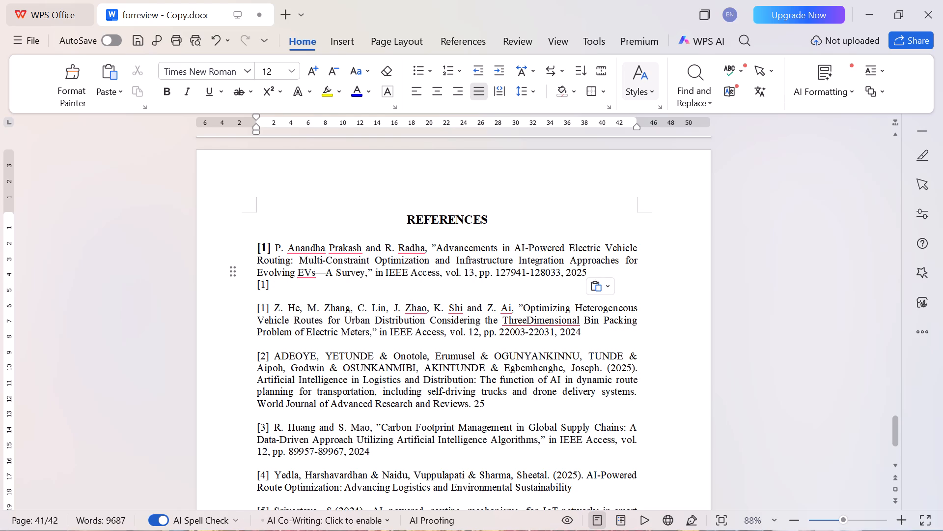
Align all three lines of the first reference's text at the same tab indent, leaving the [1] label at the margin.
{"action": "left_click", "coordinate": [255, 260]}
{"action": "key", "text": "Tab"}
{"action": "key", "text": "Tab"}
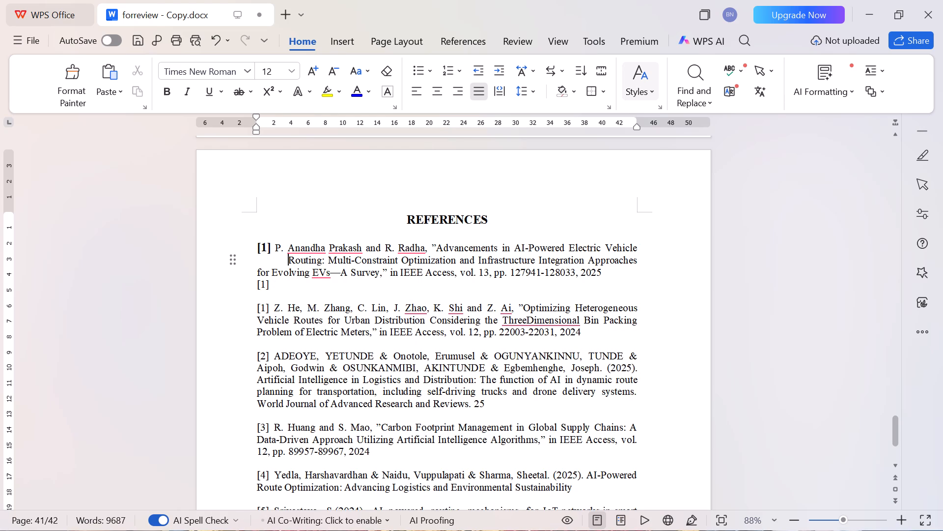
{"action": "left_click", "coordinate": [257, 274]}
{"action": "key", "text": "Tab"}
{"action": "key", "text": "Tab"}
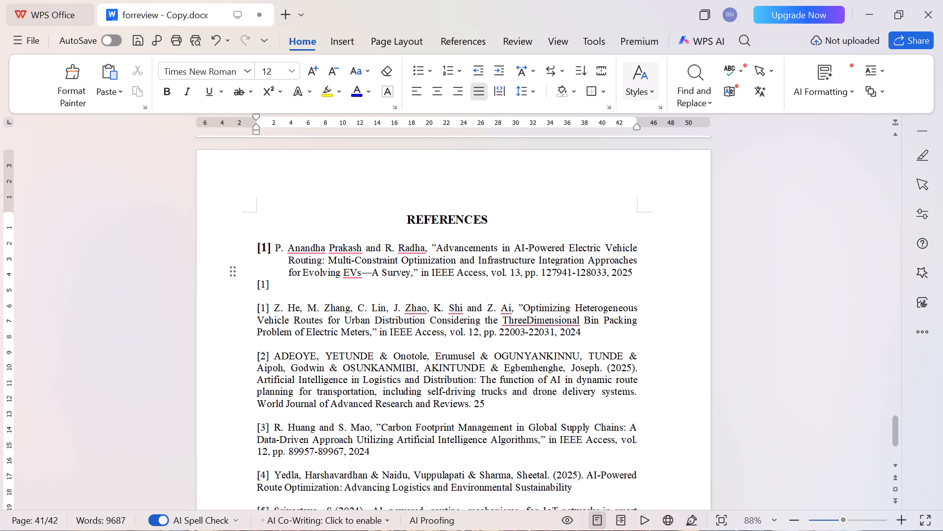
{"action": "left_click", "coordinate": [275, 246]}
{"action": "key", "text": "Tab"}
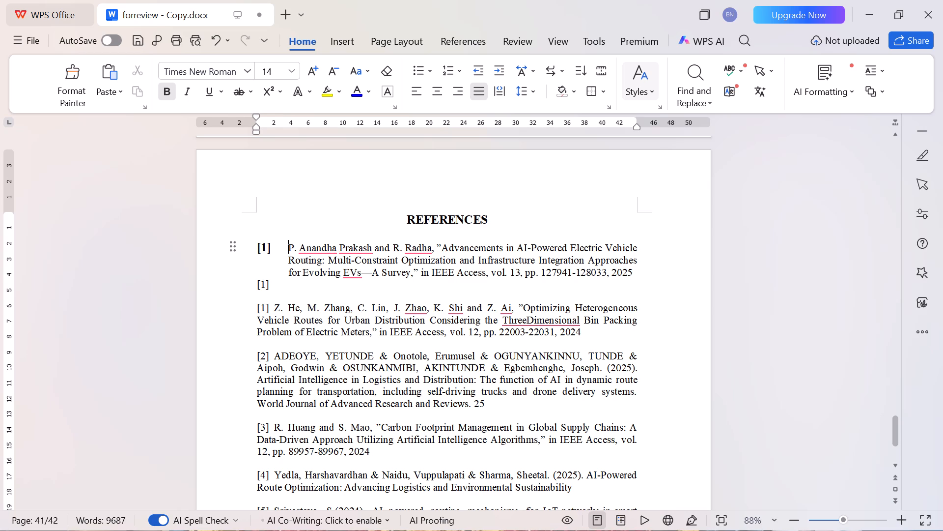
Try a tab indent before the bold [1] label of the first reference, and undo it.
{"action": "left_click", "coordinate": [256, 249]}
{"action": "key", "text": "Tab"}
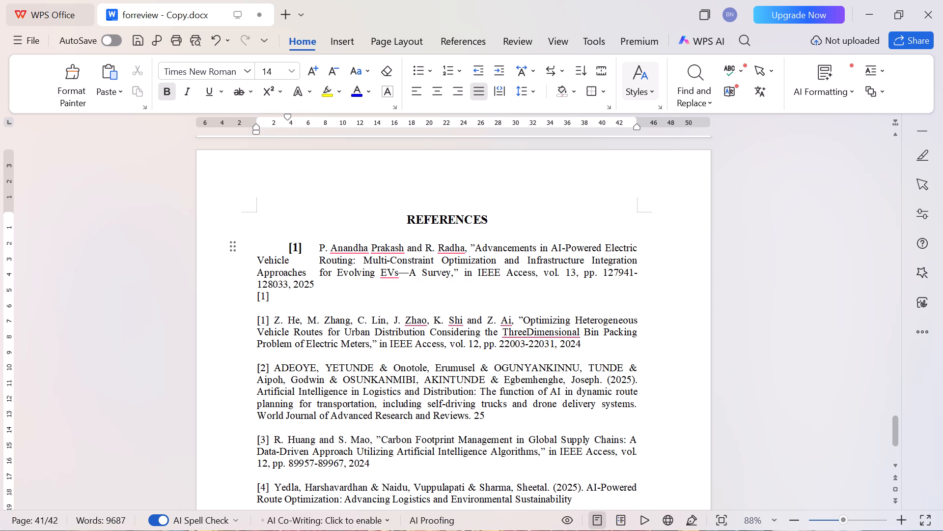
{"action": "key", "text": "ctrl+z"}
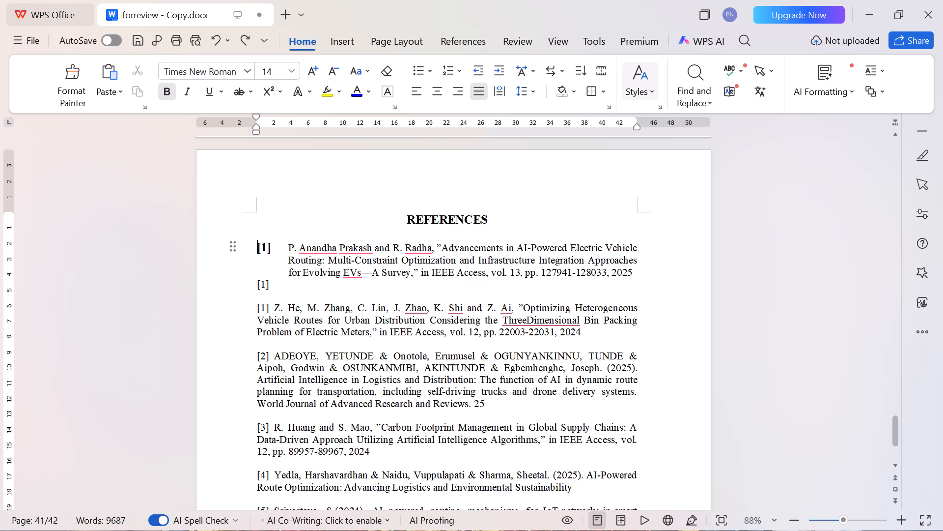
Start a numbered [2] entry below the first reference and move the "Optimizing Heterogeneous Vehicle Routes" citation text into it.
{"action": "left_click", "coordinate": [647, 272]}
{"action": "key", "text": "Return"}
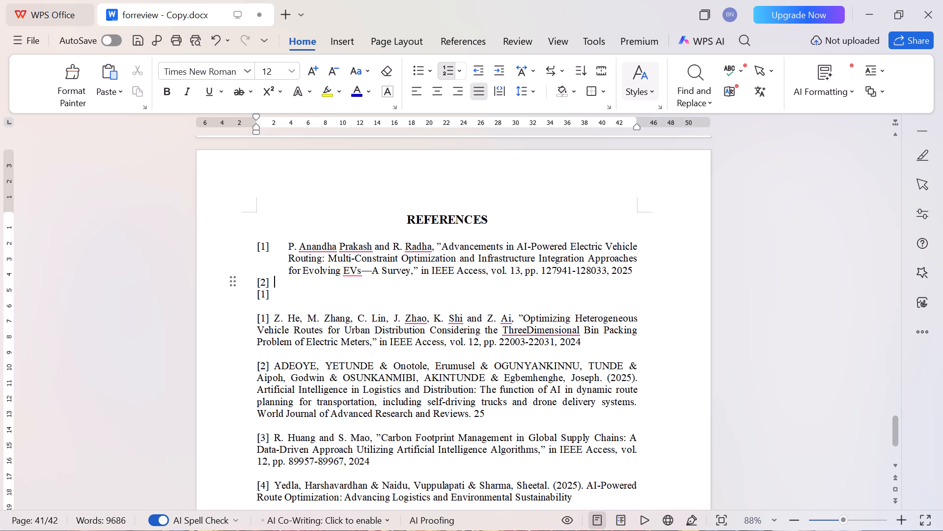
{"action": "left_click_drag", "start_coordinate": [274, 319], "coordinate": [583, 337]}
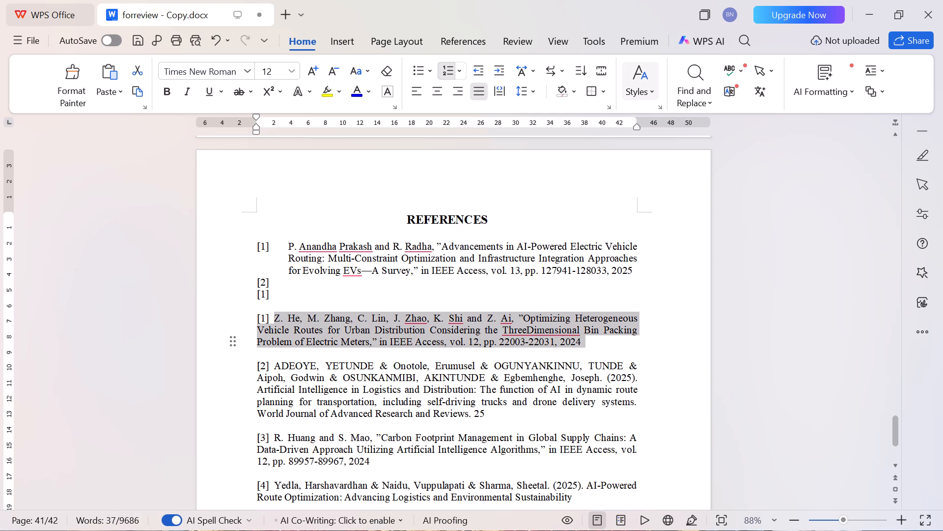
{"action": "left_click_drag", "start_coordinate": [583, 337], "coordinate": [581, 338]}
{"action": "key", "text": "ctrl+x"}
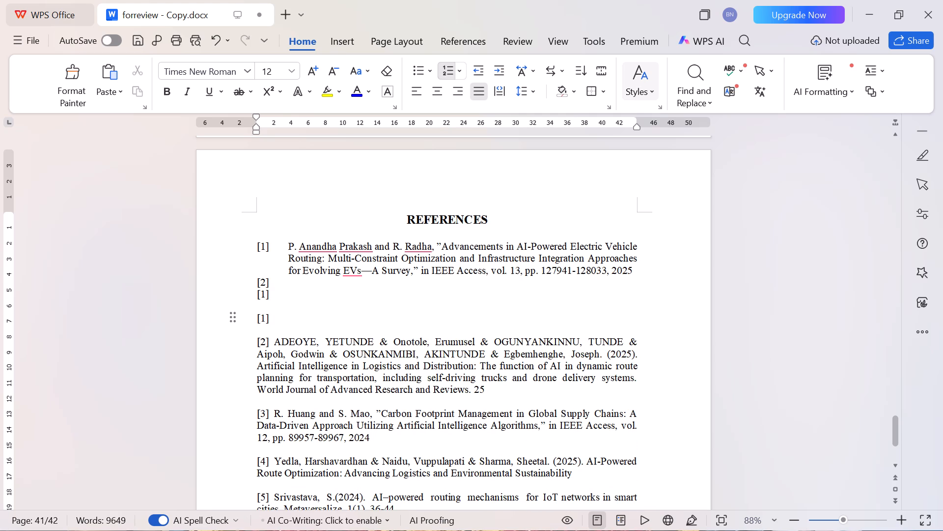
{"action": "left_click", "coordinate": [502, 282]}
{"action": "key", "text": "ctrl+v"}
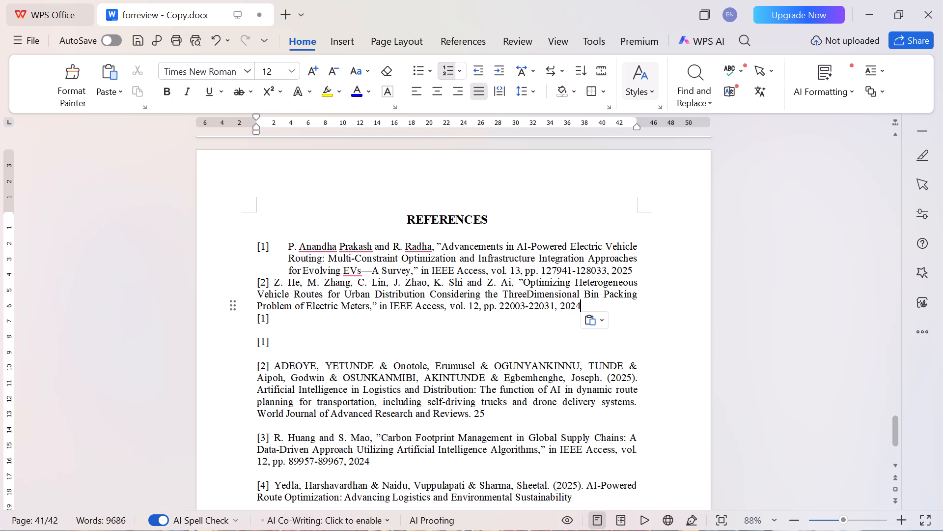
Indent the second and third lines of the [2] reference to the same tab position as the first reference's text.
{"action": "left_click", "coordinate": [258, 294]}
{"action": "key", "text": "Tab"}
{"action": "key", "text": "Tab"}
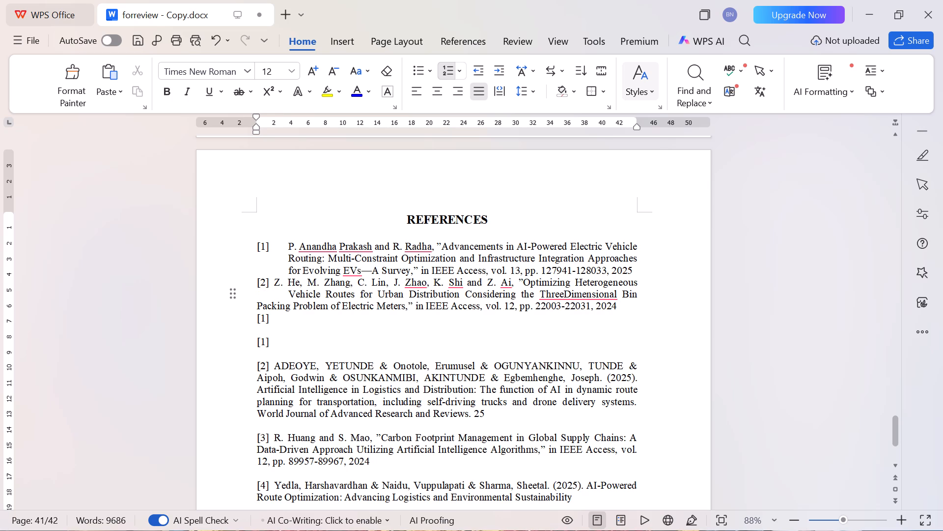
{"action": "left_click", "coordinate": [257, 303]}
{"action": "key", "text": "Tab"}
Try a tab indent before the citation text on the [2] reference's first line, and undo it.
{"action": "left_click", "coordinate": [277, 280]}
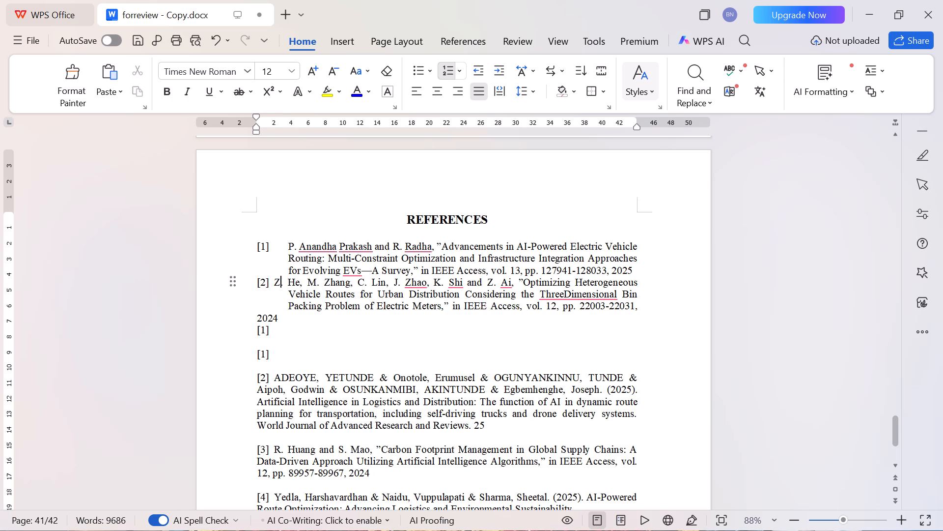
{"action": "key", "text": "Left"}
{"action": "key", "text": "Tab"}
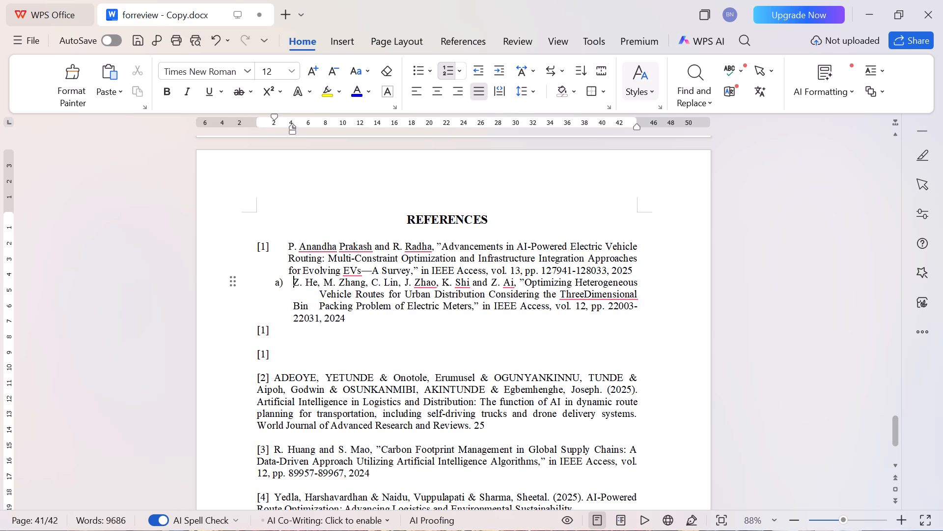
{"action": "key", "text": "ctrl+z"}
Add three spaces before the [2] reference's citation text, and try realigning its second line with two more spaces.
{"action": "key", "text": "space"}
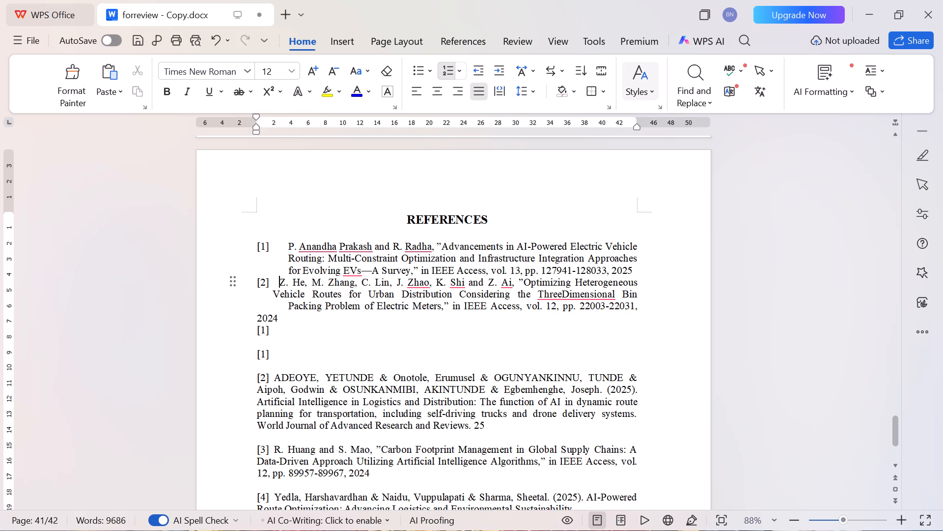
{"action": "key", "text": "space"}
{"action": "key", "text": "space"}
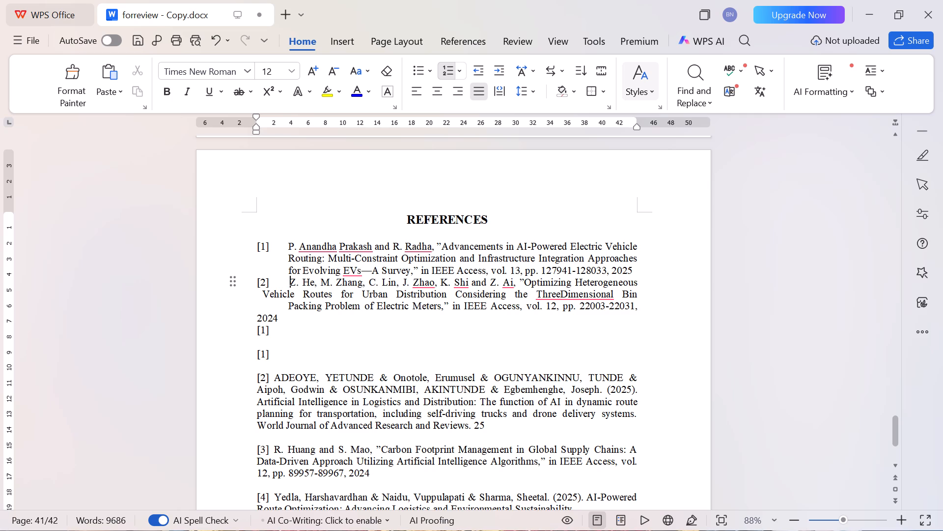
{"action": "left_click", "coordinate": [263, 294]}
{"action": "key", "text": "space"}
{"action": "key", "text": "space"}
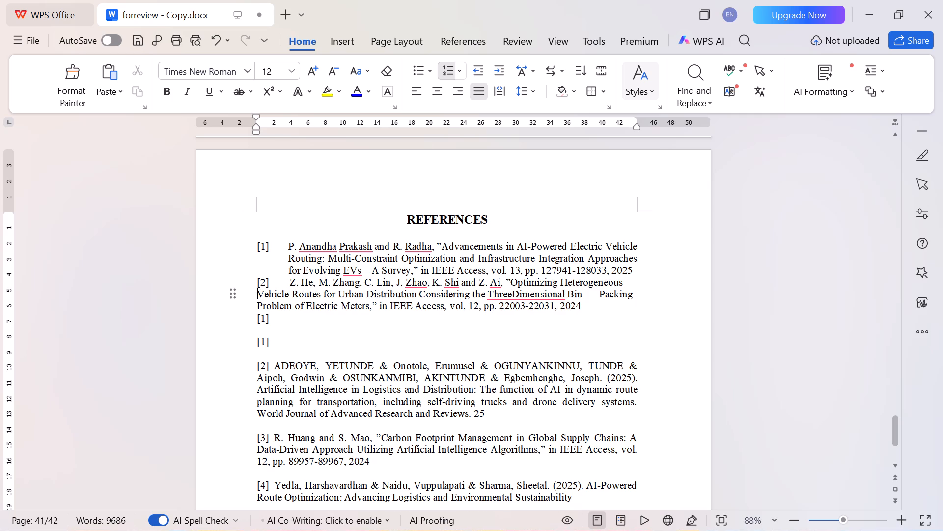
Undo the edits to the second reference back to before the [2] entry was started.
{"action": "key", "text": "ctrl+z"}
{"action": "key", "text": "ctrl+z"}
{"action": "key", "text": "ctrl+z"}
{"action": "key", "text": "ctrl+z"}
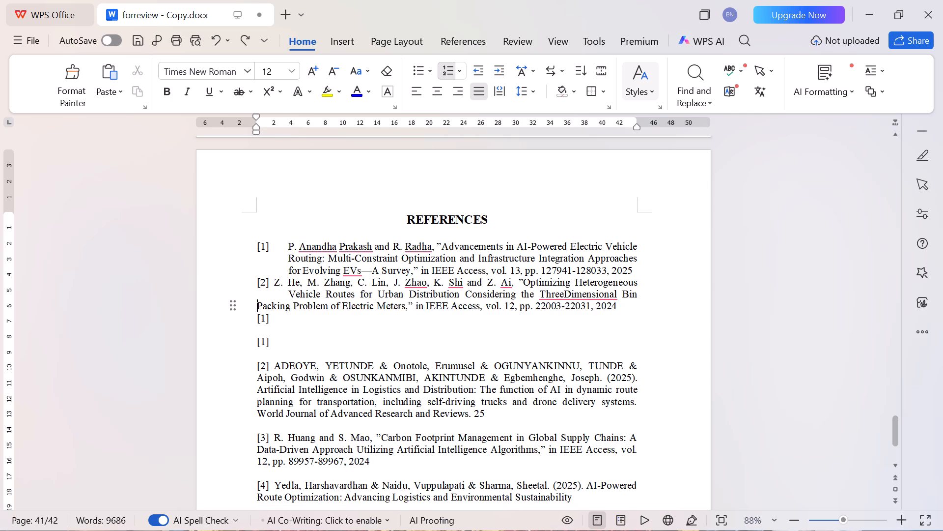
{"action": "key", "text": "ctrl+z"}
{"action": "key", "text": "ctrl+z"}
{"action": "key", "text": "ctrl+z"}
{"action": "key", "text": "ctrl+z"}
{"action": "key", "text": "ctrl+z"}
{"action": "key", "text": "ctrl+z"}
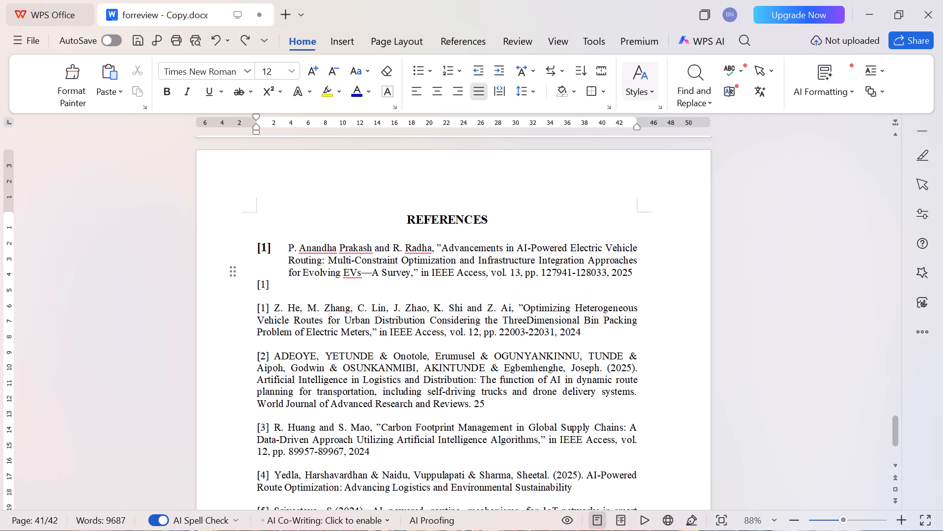
Undo the remaining manual edits to the first reference and the blank line under the REFERENCES heading, and save the document.
{"action": "key", "text": "ctrl+z"}
{"action": "key", "text": "ctrl+z"}
{"action": "key", "text": "ctrl+z"}
{"action": "key", "text": "ctrl+z"}
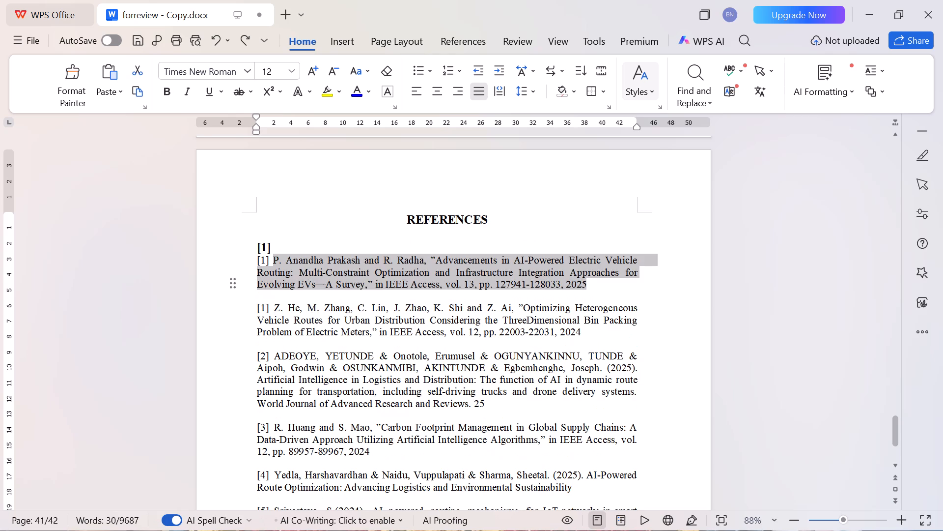
{"action": "key", "text": "ctrl+z"}
{"action": "key", "text": "ctrl+z"}
{"action": "key", "text": "ctrl+z"}
{"action": "key", "text": "ctrl+z"}
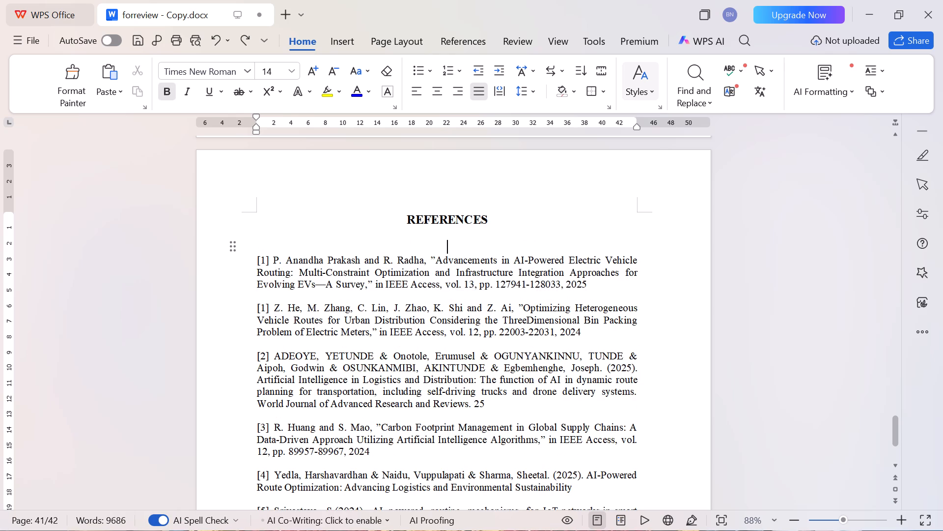
{"action": "key", "text": "ctrl+z"}
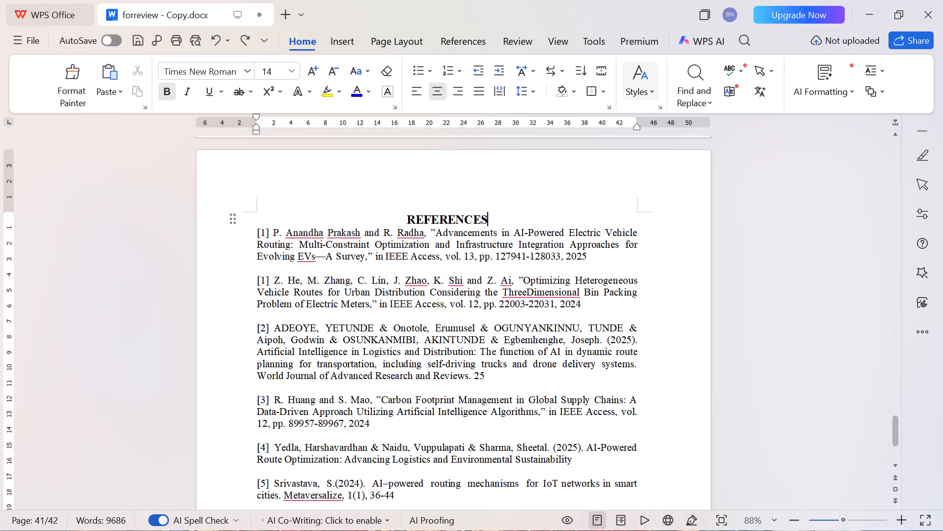
{"action": "key", "text": "ctrl+s"}
Look through the reference list down to its last entry and return to the REFERENCES heading.
{"action": "scroll", "coordinate": [263, 294], "scroll_direction": "down", "scroll_amount": 6}
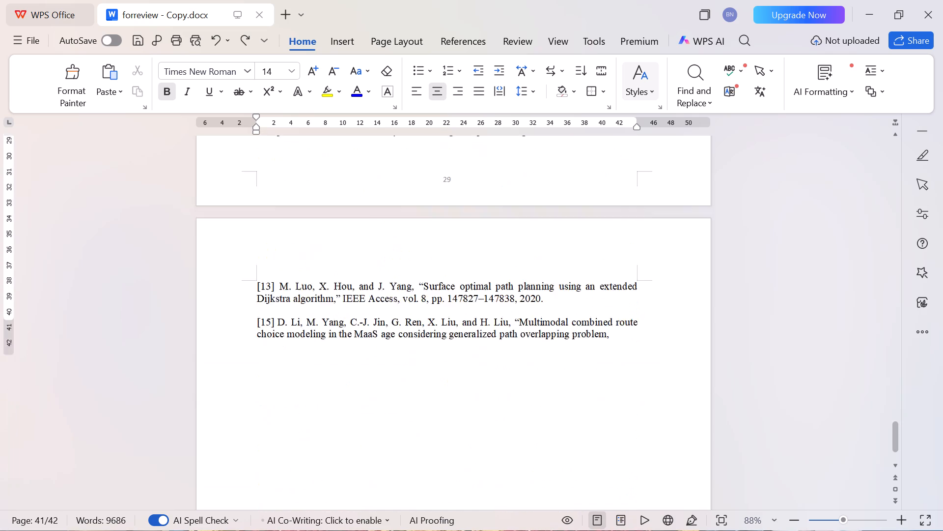
{"action": "scroll", "coordinate": [263, 294], "scroll_direction": "down", "scroll_amount": 2}
{"action": "scroll", "coordinate": [263, 294], "scroll_direction": "up", "scroll_amount": 6}
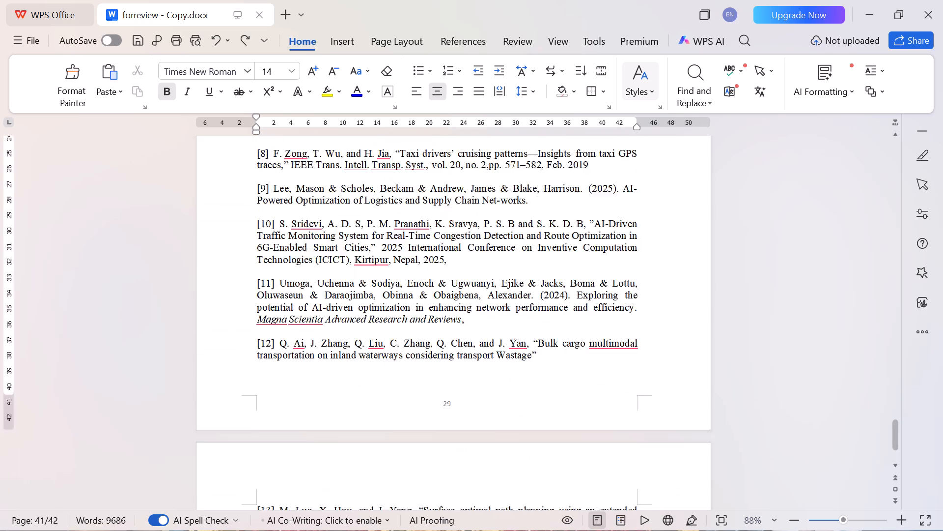
{"action": "scroll", "coordinate": [263, 294], "scroll_direction": "up", "scroll_amount": 5}
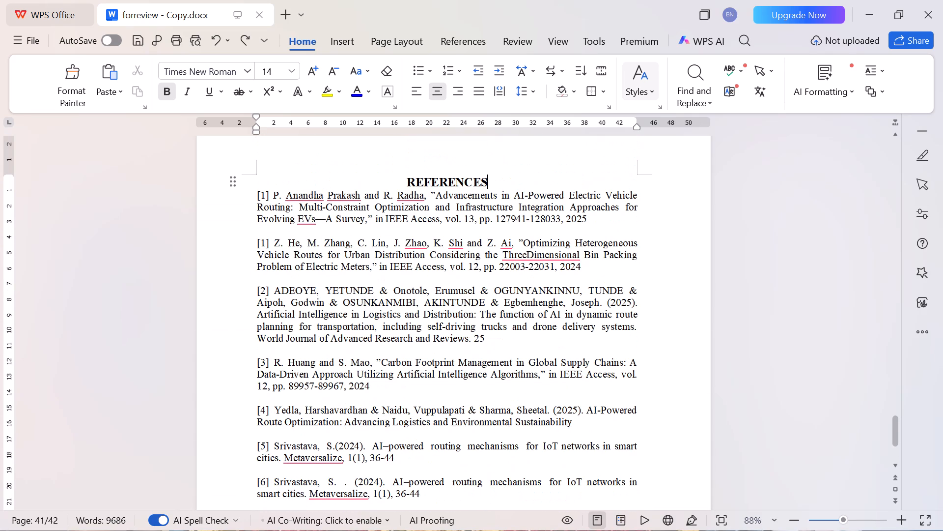
Set the automatically numbered references to follow each bracketed number with Self-Adaptive (Tab Character).
{"action": "left_click", "coordinate": [429, 280]}
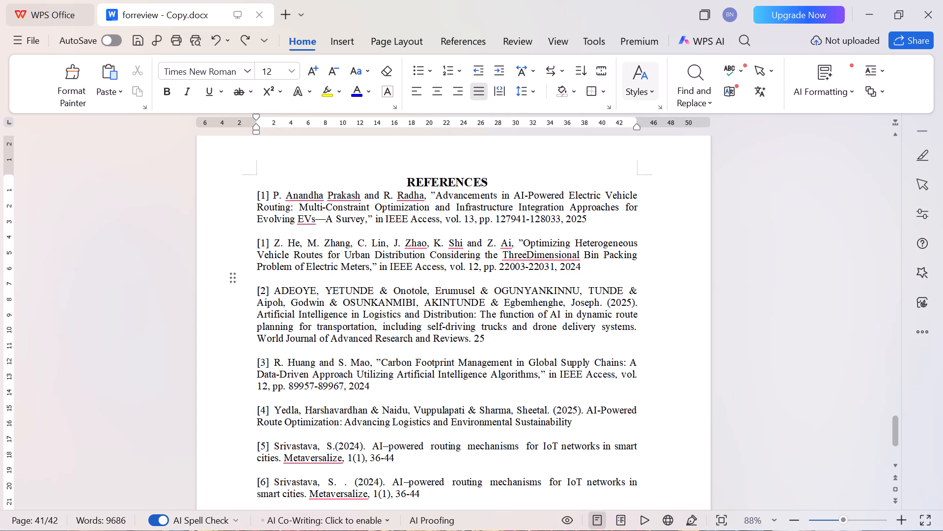
{"action": "left_click", "coordinate": [266, 242]}
{"action": "left_click", "coordinate": [260, 195]}
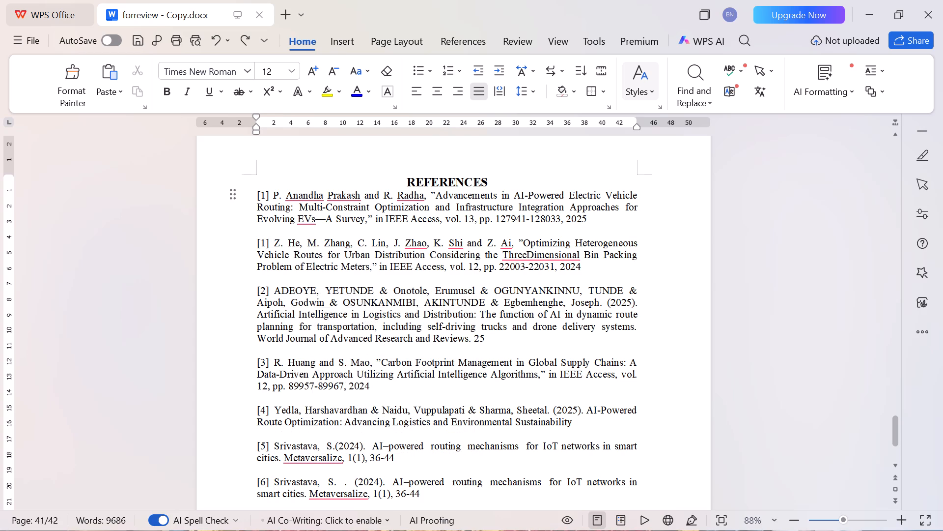
{"action": "left_click", "coordinate": [272, 189]}
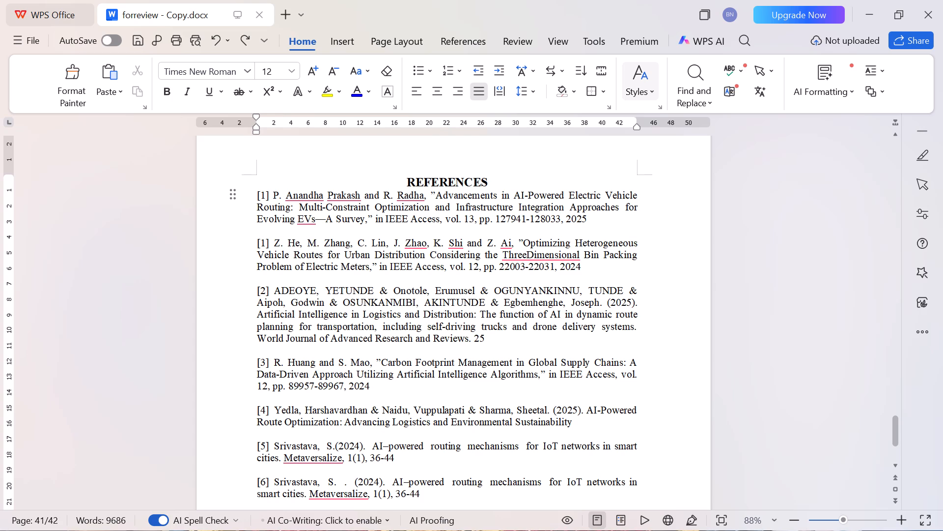
{"action": "left_click", "coordinate": [260, 247]}
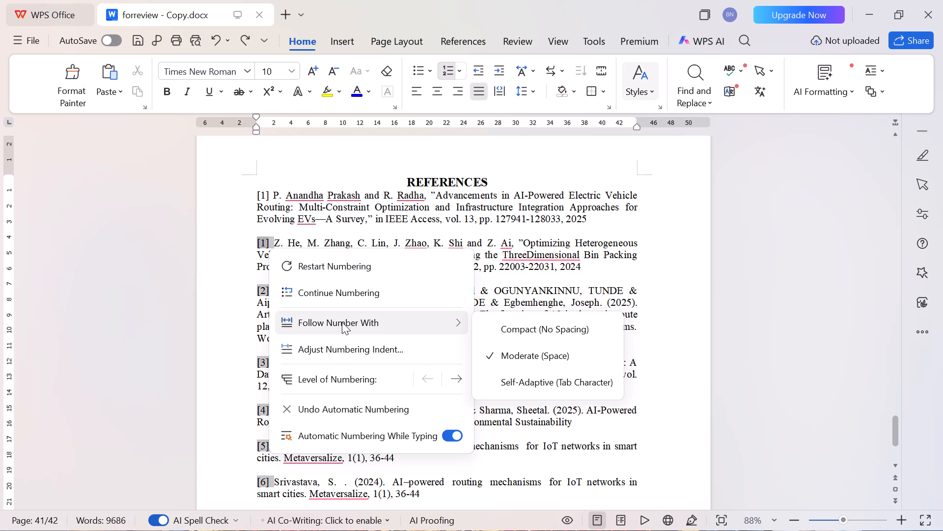
{"action": "left_click", "coordinate": [510, 374]}
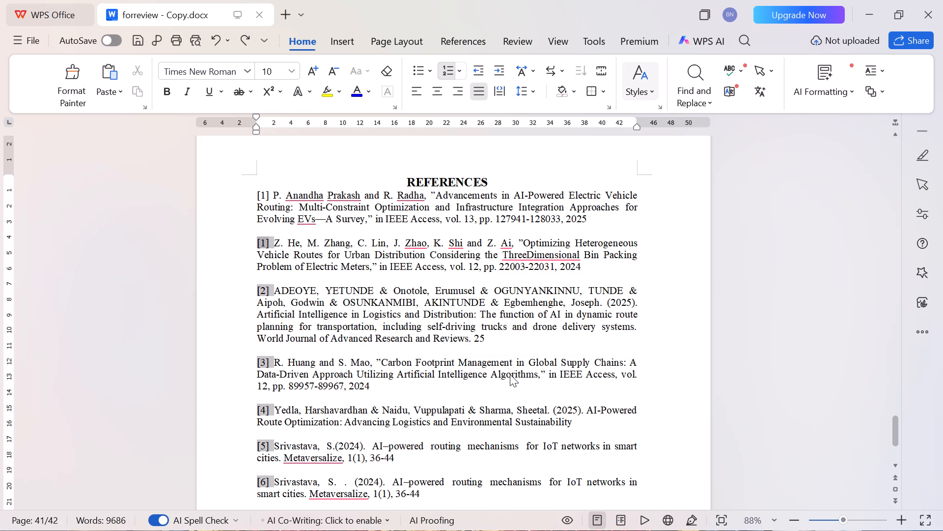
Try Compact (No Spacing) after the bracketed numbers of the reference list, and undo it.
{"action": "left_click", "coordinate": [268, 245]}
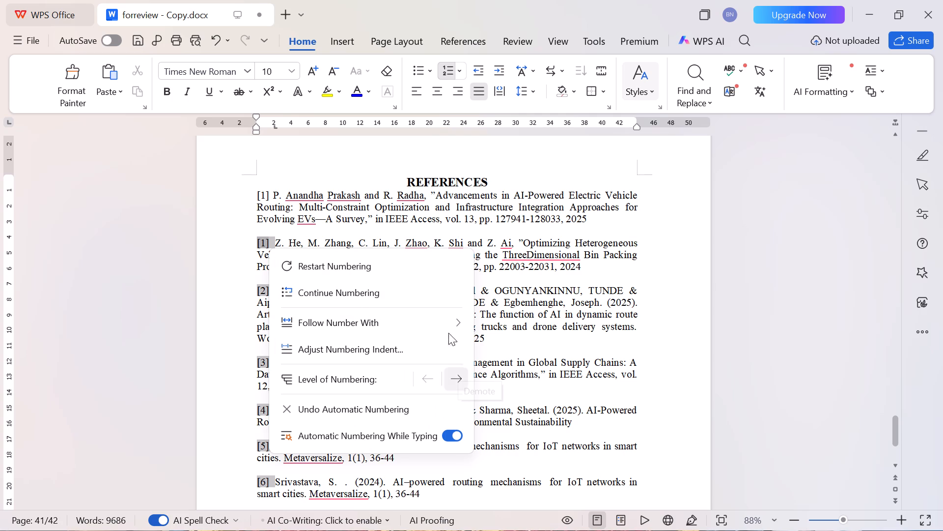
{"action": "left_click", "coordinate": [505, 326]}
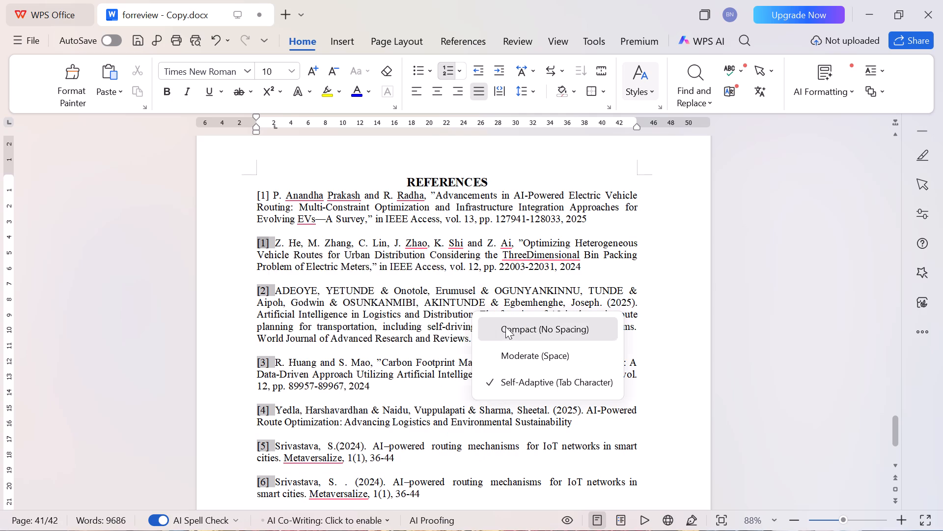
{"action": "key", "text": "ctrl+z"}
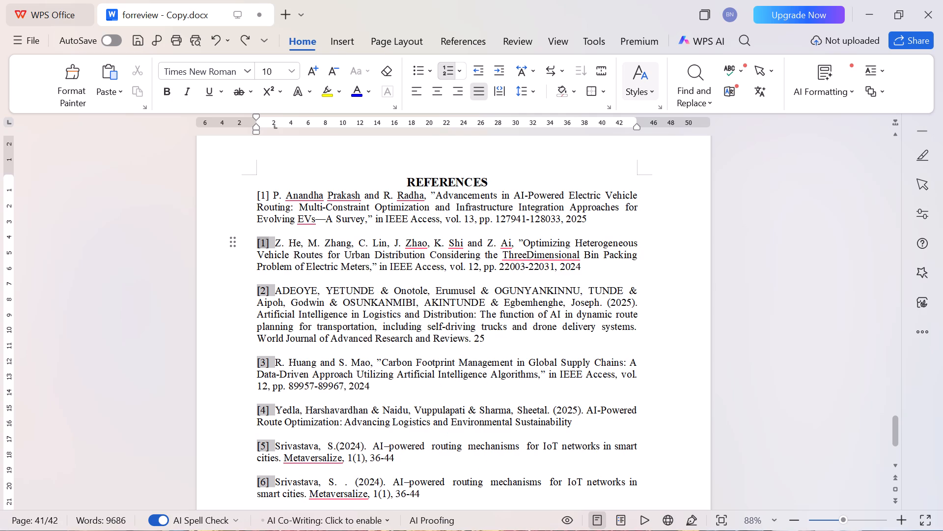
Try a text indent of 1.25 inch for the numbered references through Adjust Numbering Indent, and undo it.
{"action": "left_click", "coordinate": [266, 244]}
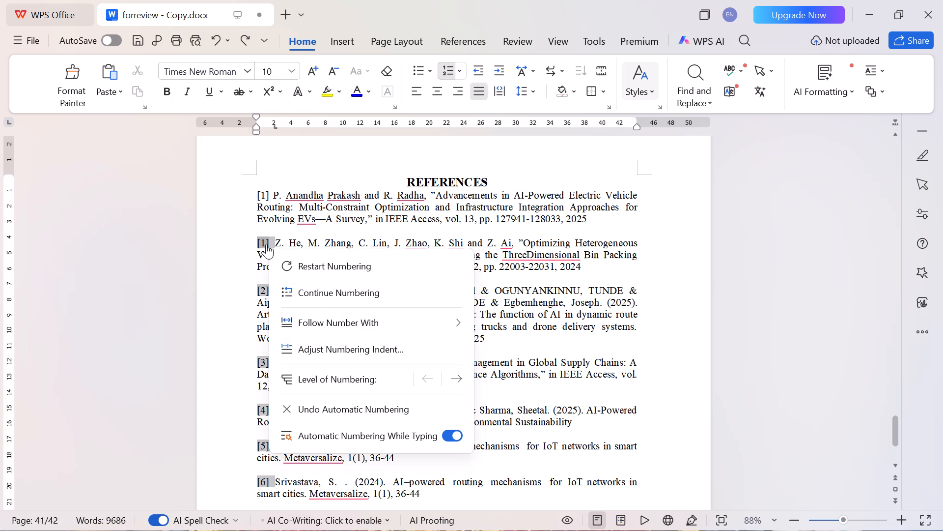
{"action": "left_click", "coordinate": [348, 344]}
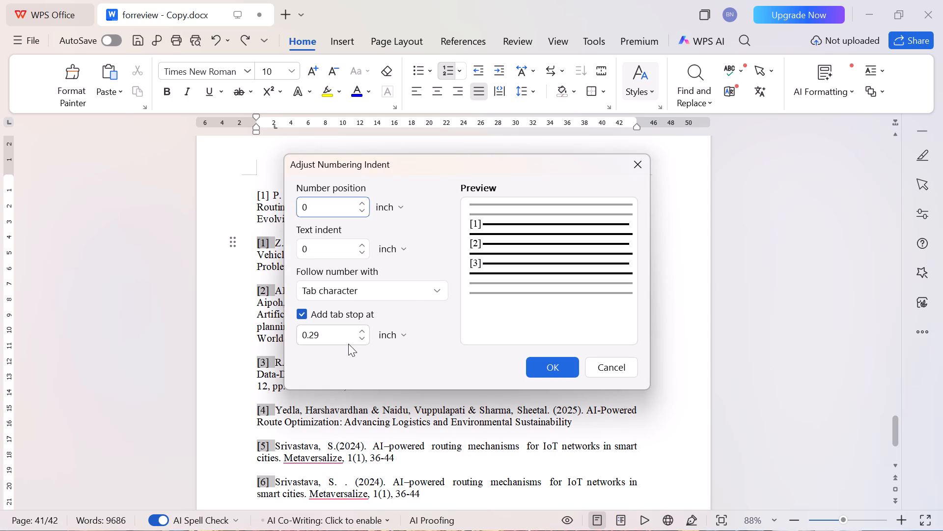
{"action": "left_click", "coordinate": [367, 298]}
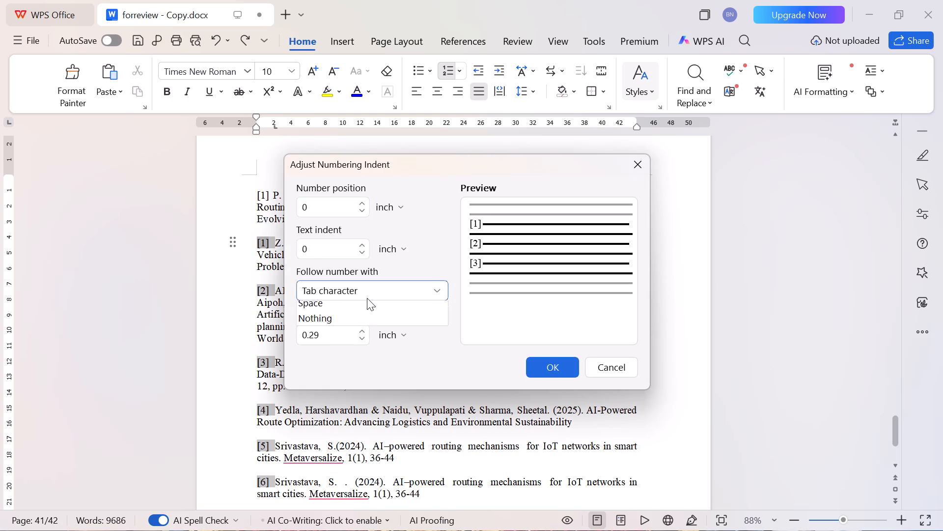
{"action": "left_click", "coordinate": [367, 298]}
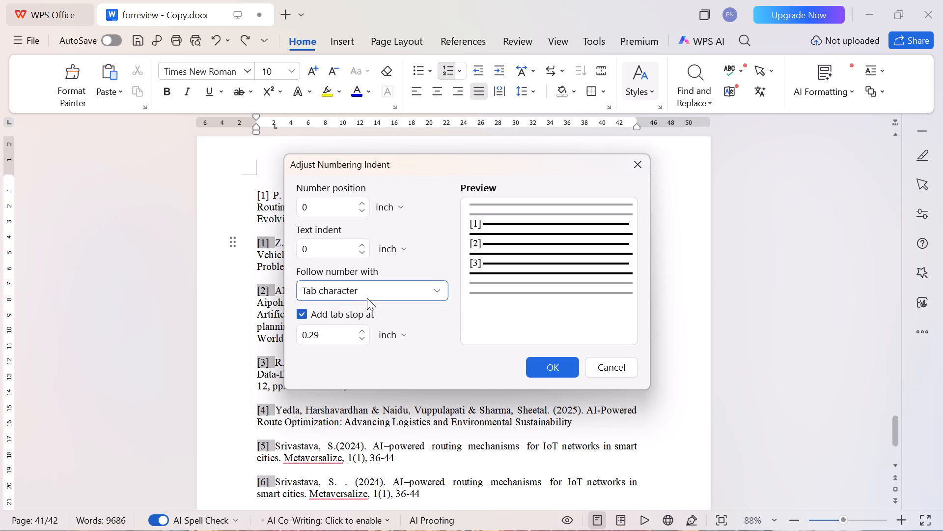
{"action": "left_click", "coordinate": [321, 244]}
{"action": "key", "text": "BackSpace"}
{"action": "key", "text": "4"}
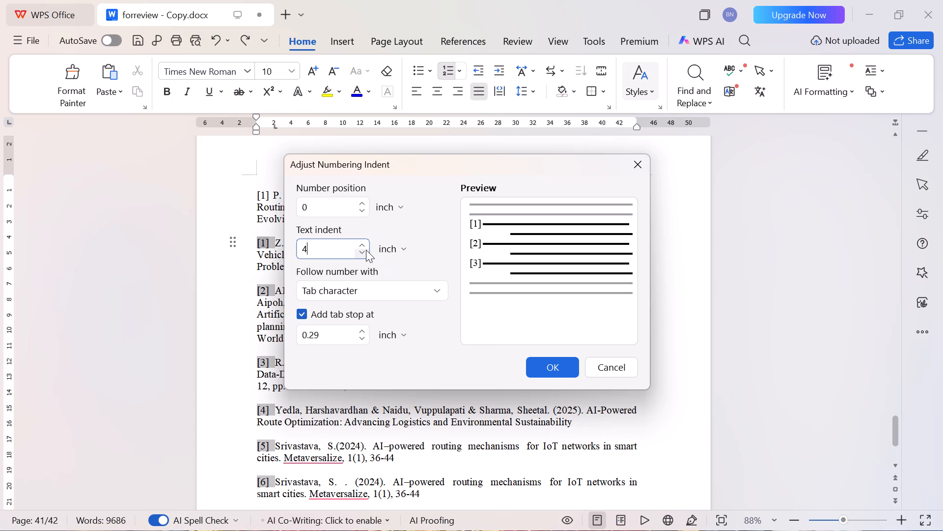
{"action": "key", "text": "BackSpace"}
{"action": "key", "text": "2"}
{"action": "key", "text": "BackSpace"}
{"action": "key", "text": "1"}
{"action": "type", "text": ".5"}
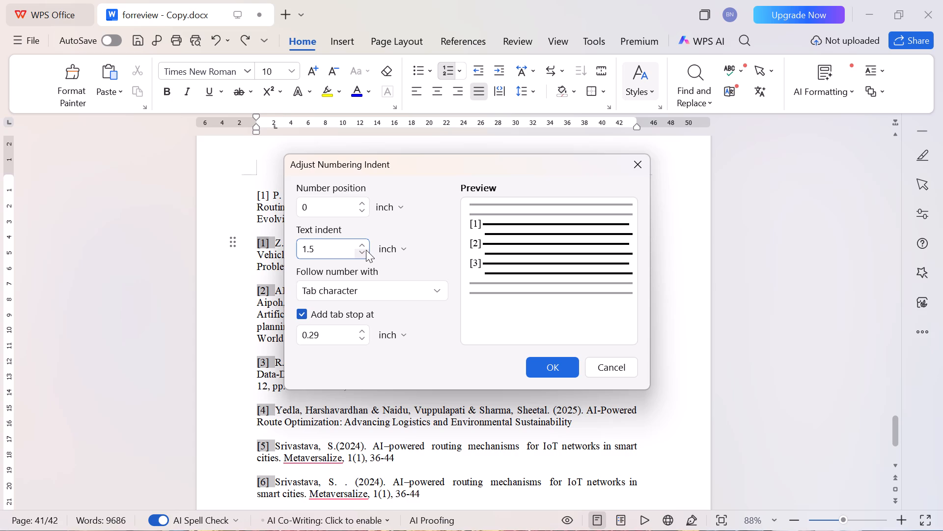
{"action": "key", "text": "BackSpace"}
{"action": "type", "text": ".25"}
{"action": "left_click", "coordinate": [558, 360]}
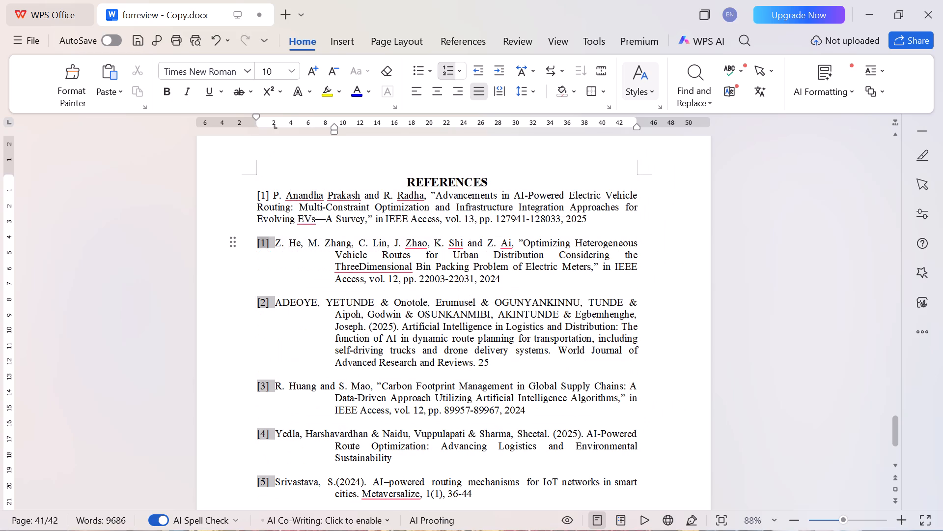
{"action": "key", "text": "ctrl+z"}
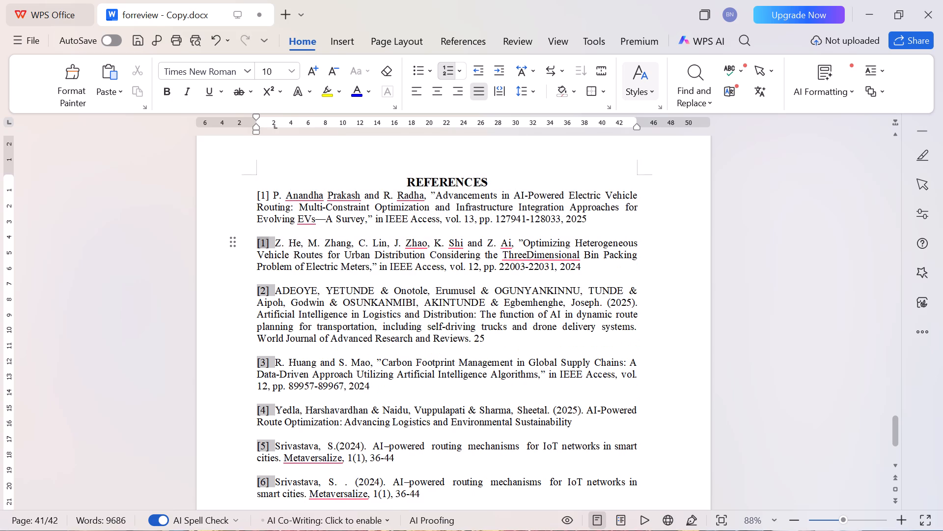
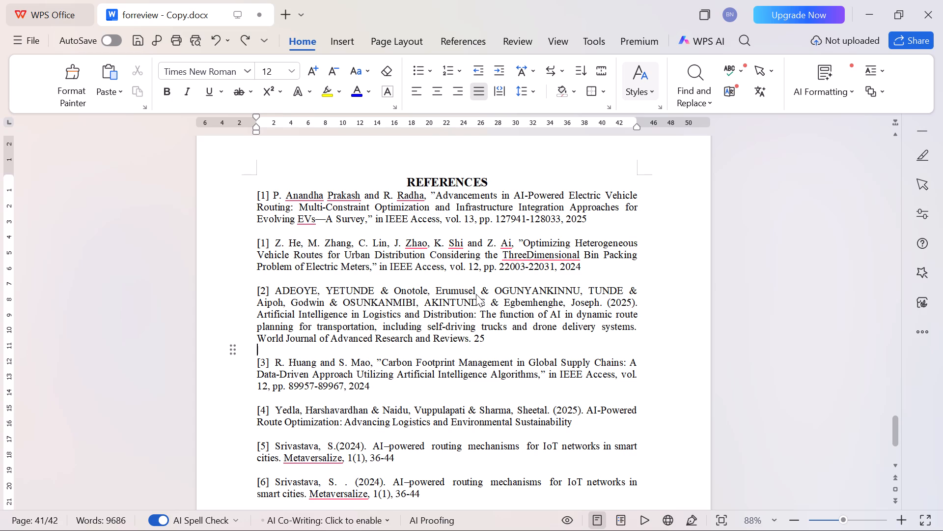
{"action": "scroll", "coordinate": [400, 326], "scroll_direction": "down", "scroll_amount": 4}
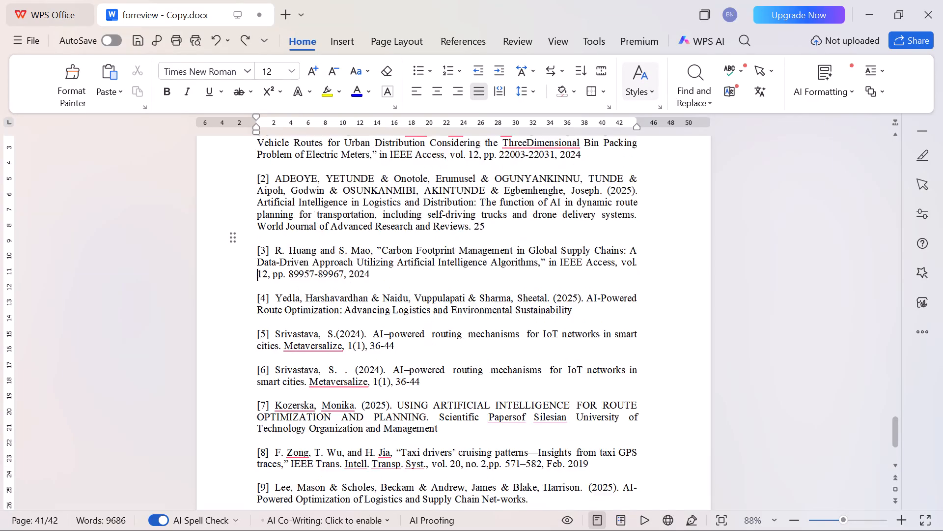
{"action": "scroll", "coordinate": [400, 326], "scroll_direction": "down", "scroll_amount": 3}
{"action": "scroll", "coordinate": [400, 326], "scroll_direction": "up", "scroll_amount": 2}
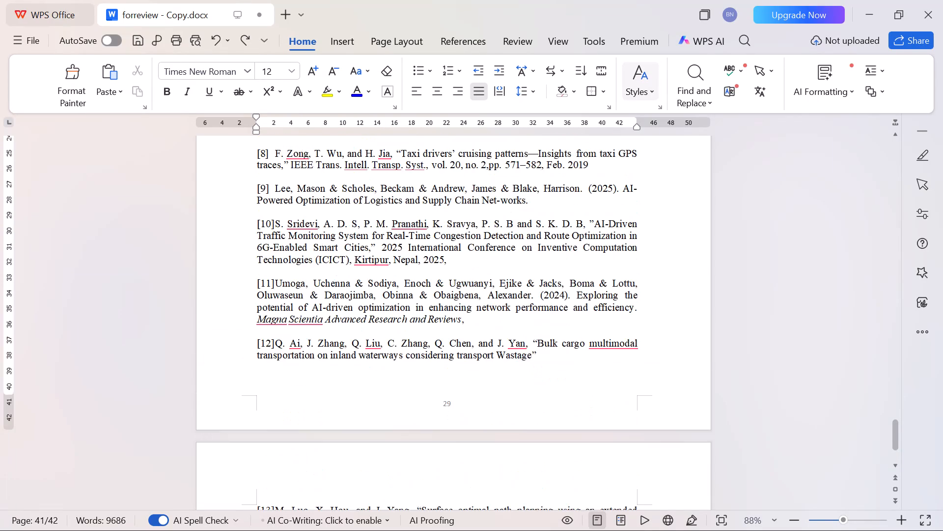
{"action": "scroll", "coordinate": [400, 326], "scroll_direction": "up", "scroll_amount": 2}
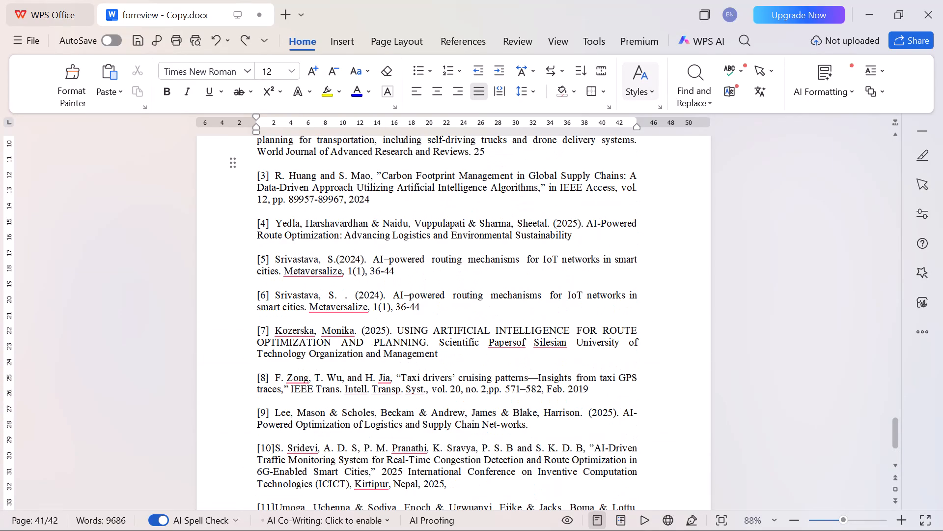
{"action": "left_click_drag", "start_coordinate": [428, 307], "coordinate": [290, 295]}
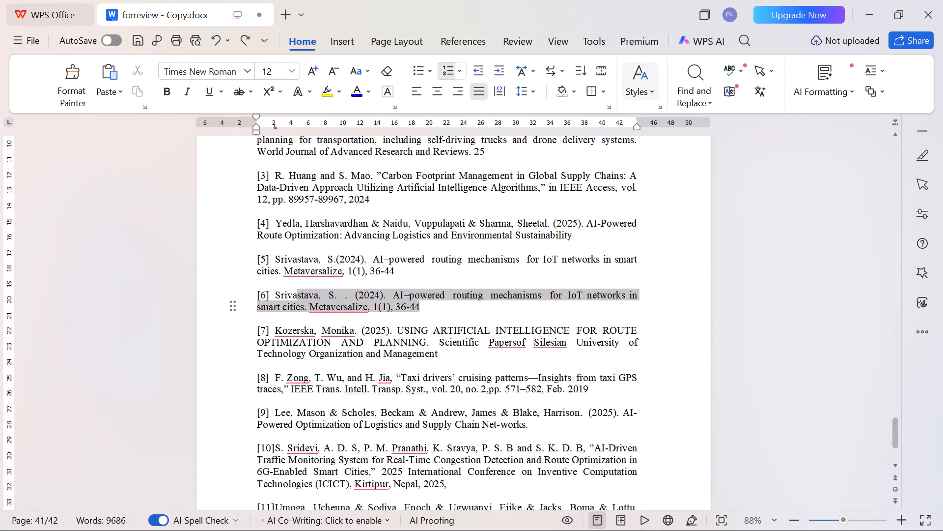
{"action": "left_click_drag", "start_coordinate": [290, 295], "coordinate": [273, 288]}
{"action": "left_click", "coordinate": [367, 347]}
{"action": "scroll", "coordinate": [367, 347], "scroll_direction": "up", "scroll_amount": 1}
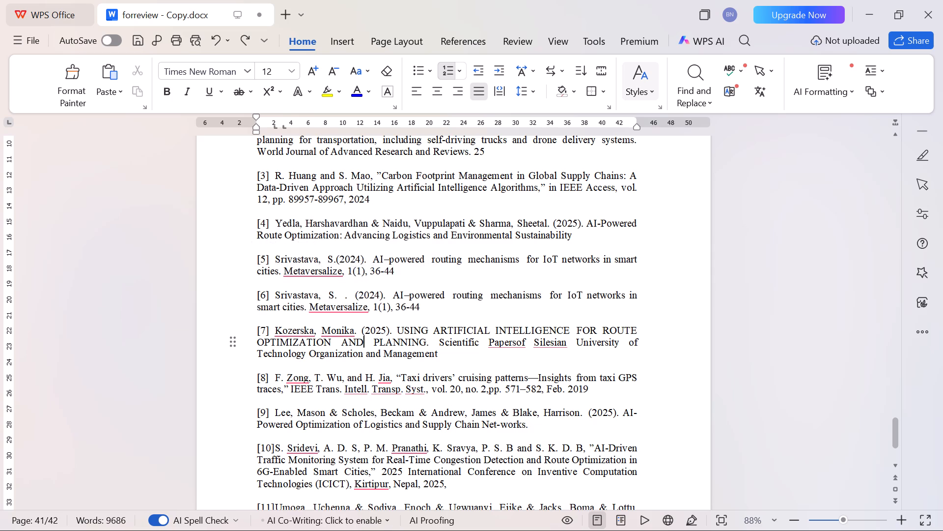
{"action": "scroll", "coordinate": [367, 347], "scroll_direction": "up", "scroll_amount": 2}
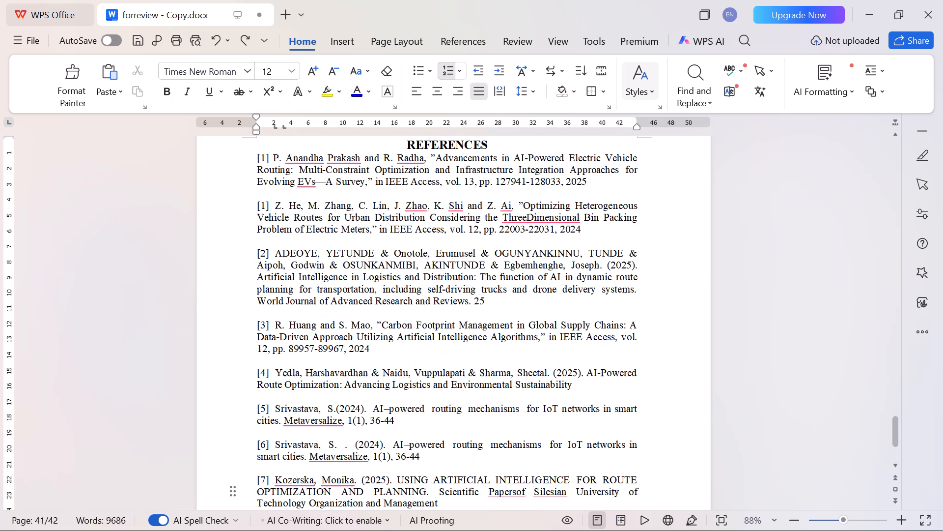
{"action": "scroll", "coordinate": [367, 347], "scroll_direction": "down", "scroll_amount": 1}
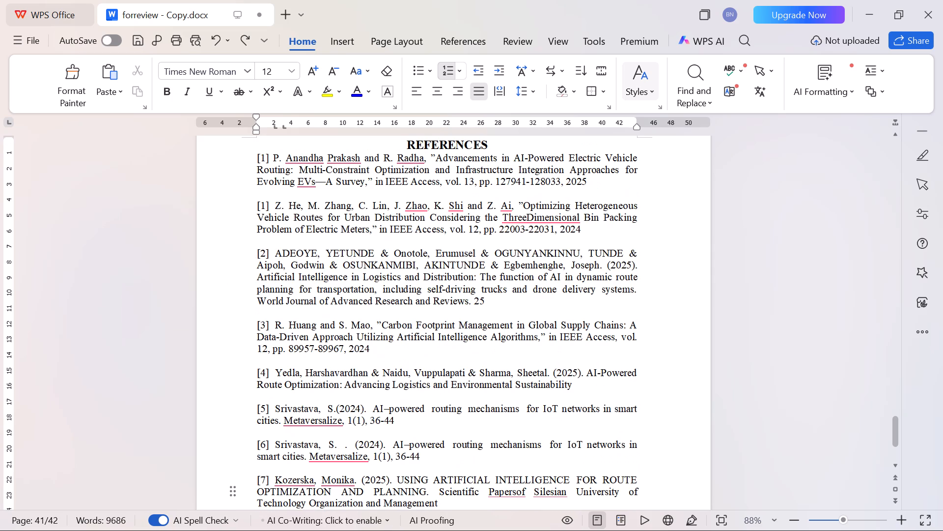
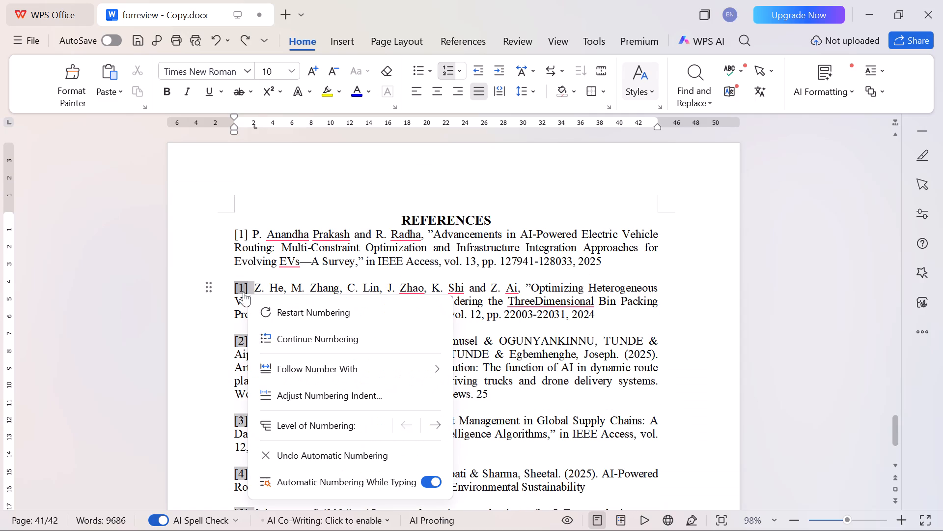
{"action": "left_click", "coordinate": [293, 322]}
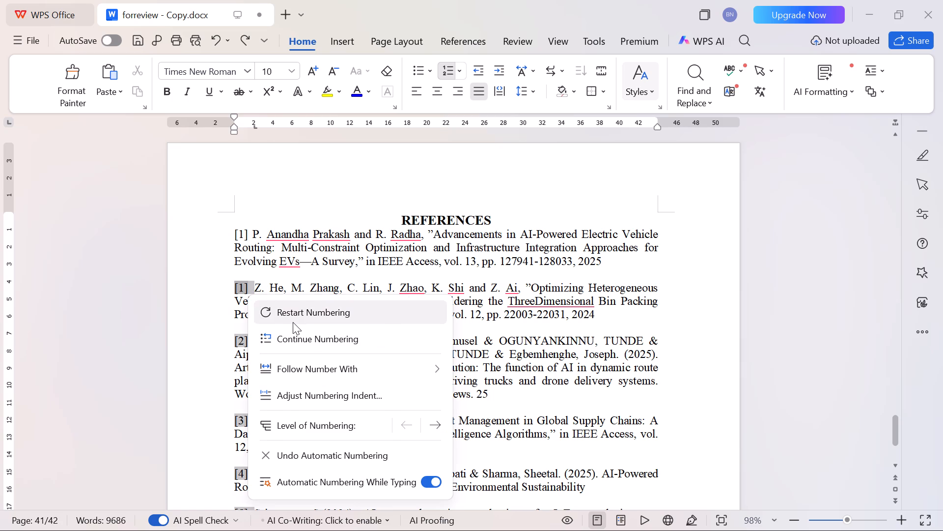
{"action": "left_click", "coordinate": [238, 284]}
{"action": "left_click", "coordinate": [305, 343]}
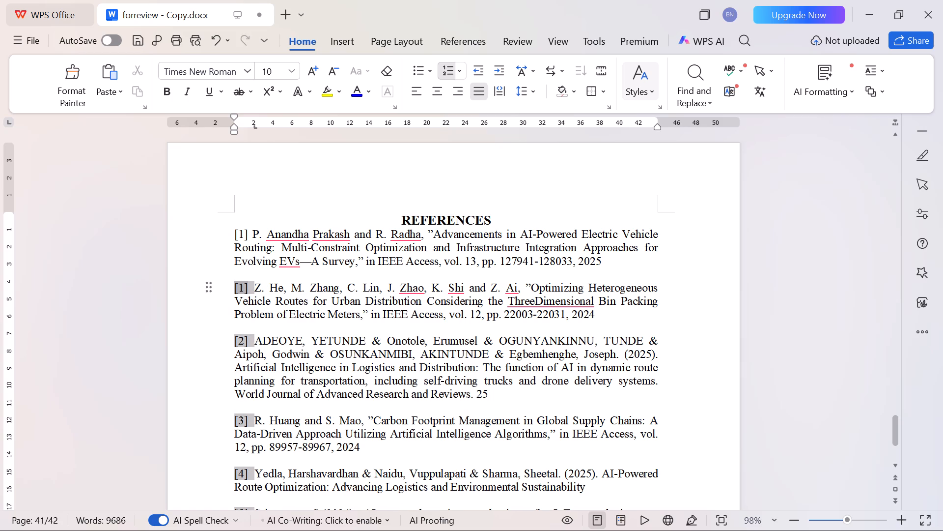
Delete the number before the first reference and re-enter it as plain text [1] followed by a space.
{"action": "left_click", "coordinate": [244, 233]}
{"action": "left_click", "coordinate": [253, 234]}
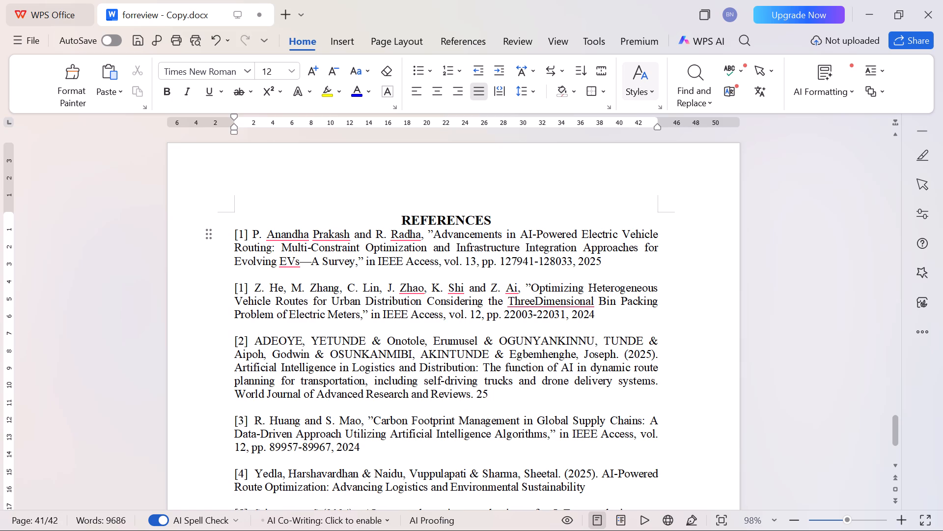
{"action": "key", "text": "BackSpace"}
{"action": "key", "text": "BackSpace"}
{"action": "key", "text": "BackSpace"}
{"action": "key", "text": "BackSpace"}
{"action": "type", "text": "[1]"}
{"action": "key", "text": "space"}
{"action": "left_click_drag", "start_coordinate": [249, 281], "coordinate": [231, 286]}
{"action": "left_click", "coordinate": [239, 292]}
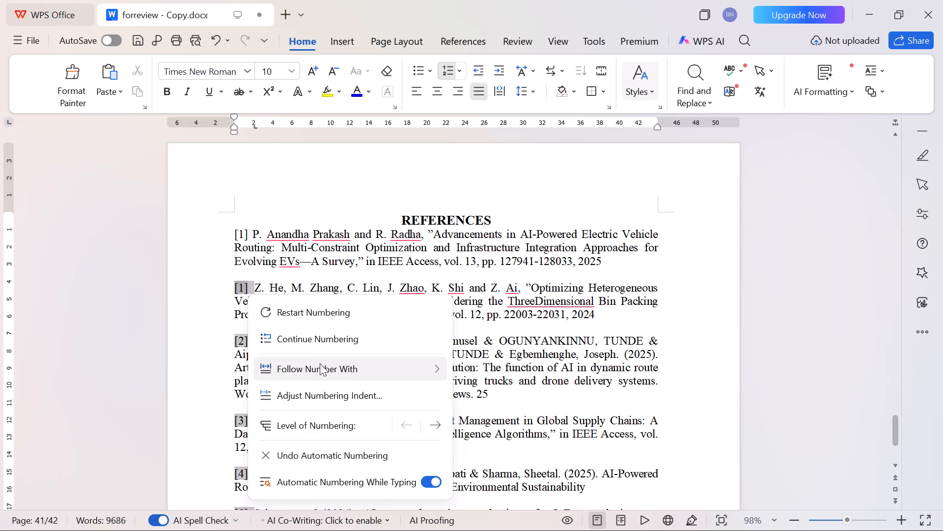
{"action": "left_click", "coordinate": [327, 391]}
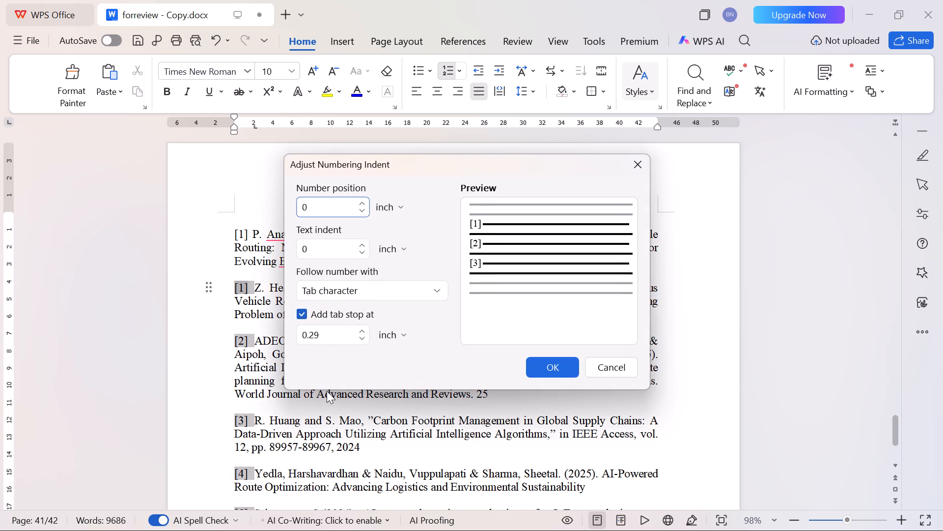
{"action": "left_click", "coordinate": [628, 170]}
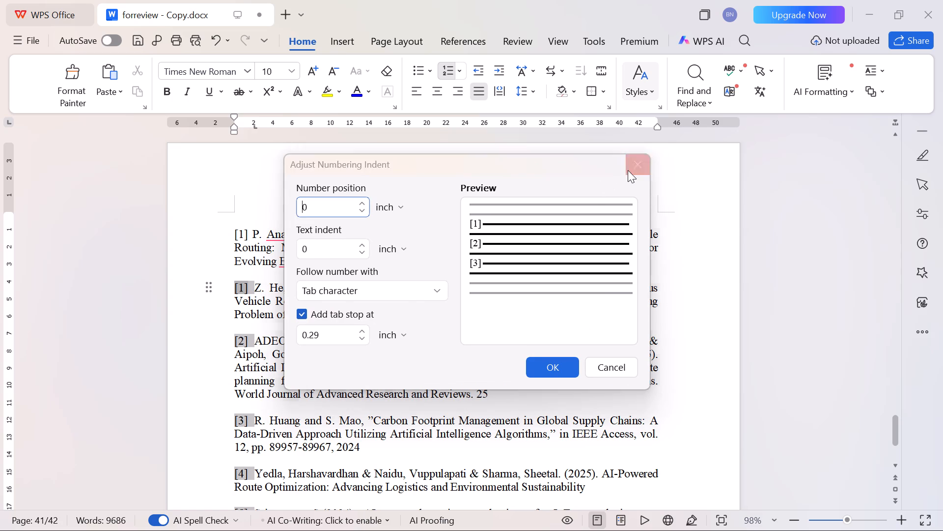
Remove the automatic numbers from the second and third references, keeping one blank line between the two entries.
{"action": "key", "text": "BackSpace"}
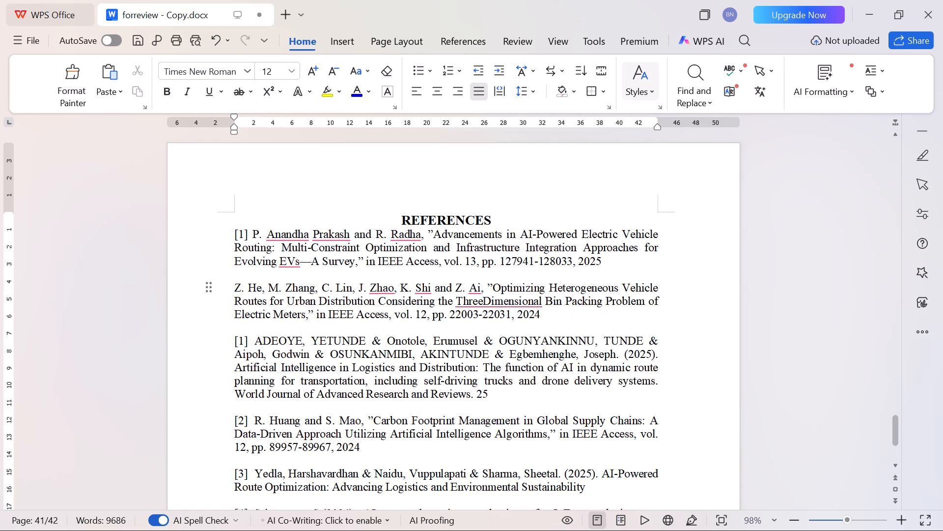
{"action": "left_click", "coordinate": [259, 340]}
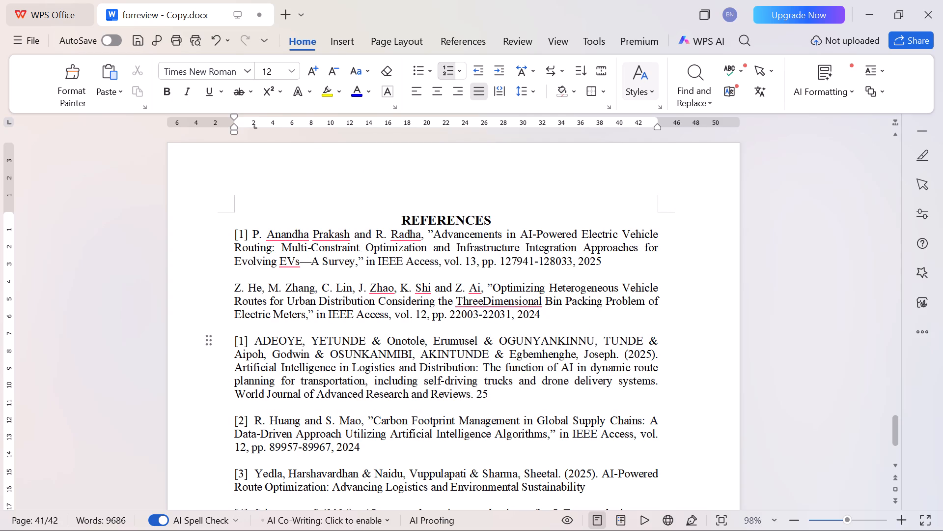
{"action": "key", "text": "Left"}
{"action": "key", "text": "BackSpace"}
{"action": "key", "text": "BackSpace"}
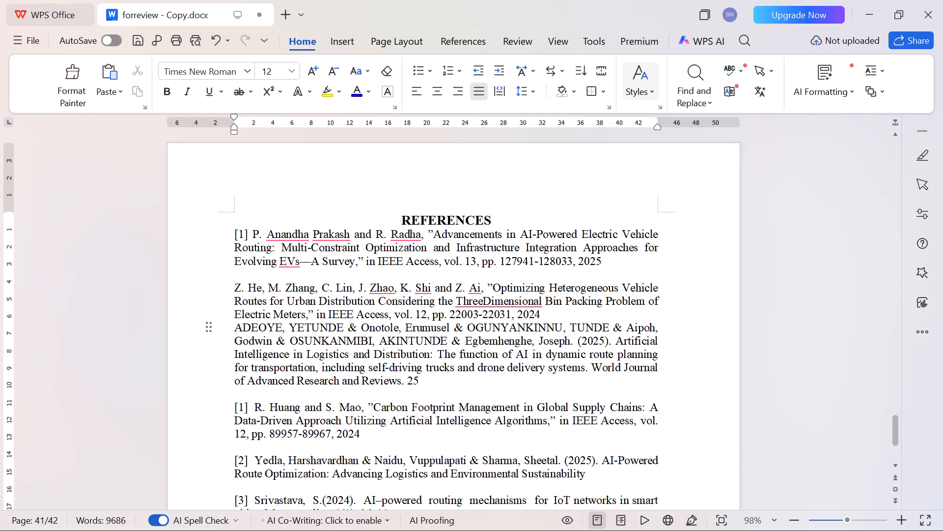
{"action": "key", "text": "Return"}
{"action": "key", "text": "Return"}
{"action": "key", "text": "BackSpace"}
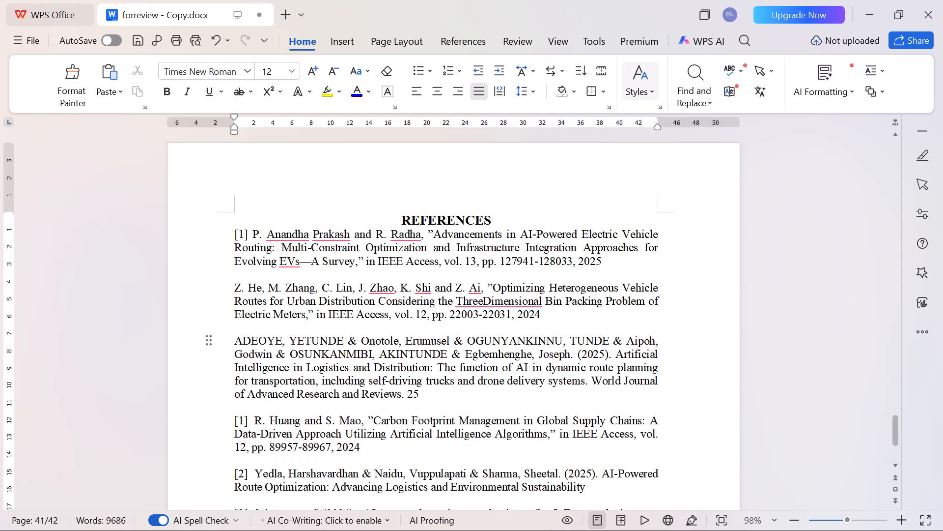
Remove the automatic numbers from the fourth, fifth and sixth references, from the Carbon Footprint Management entry to the first IoT routing entry.
{"action": "left_click", "coordinate": [256, 418]}
{"action": "key", "text": "BackSpace"}
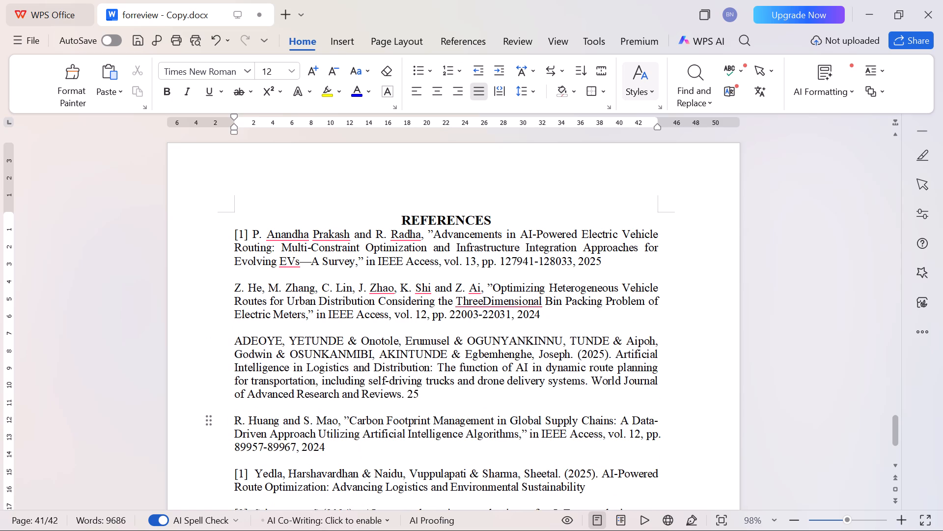
{"action": "scroll", "coordinate": [256, 418], "scroll_direction": "down", "scroll_amount": 1}
{"action": "left_click", "coordinate": [247, 348]}
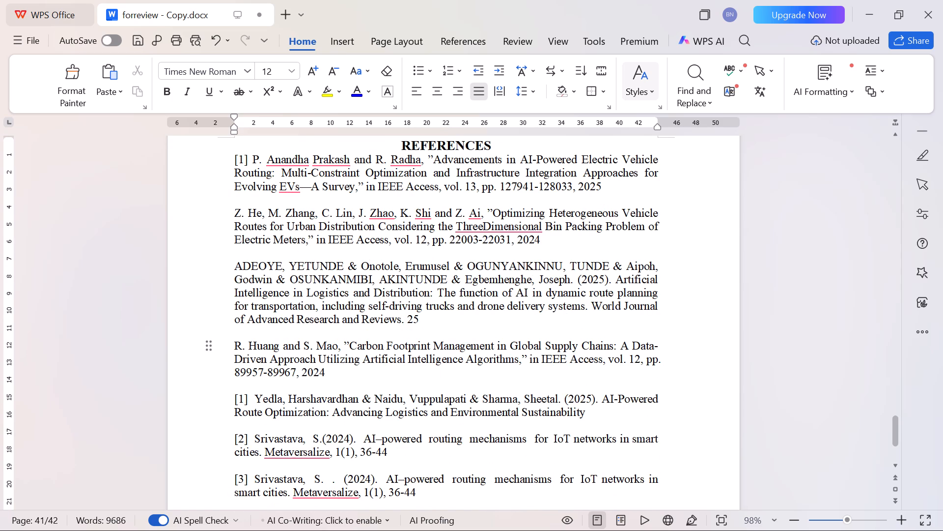
{"action": "scroll", "coordinate": [247, 348], "scroll_direction": "down", "scroll_amount": 1}
{"action": "left_click", "coordinate": [256, 324]}
{"action": "key", "text": "BackSpace"}
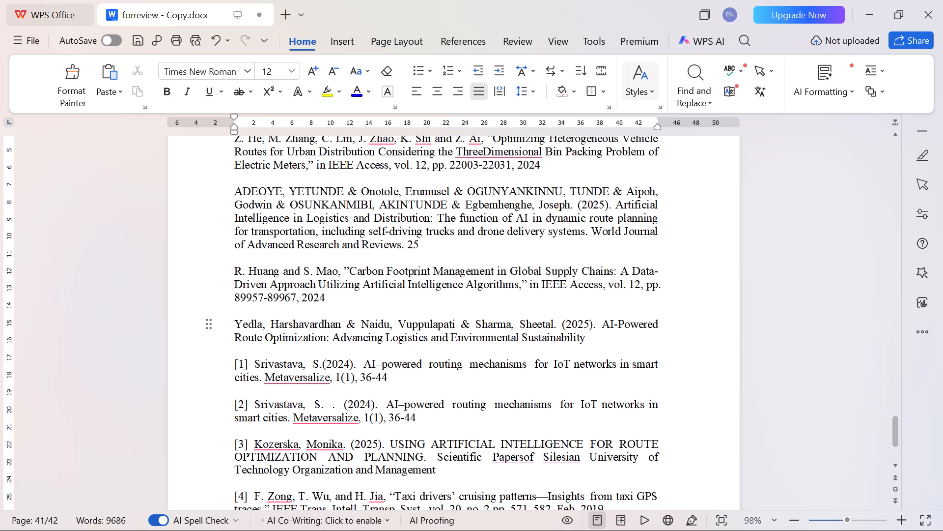
{"action": "left_click", "coordinate": [250, 366]}
{"action": "key", "text": "BackSpace"}
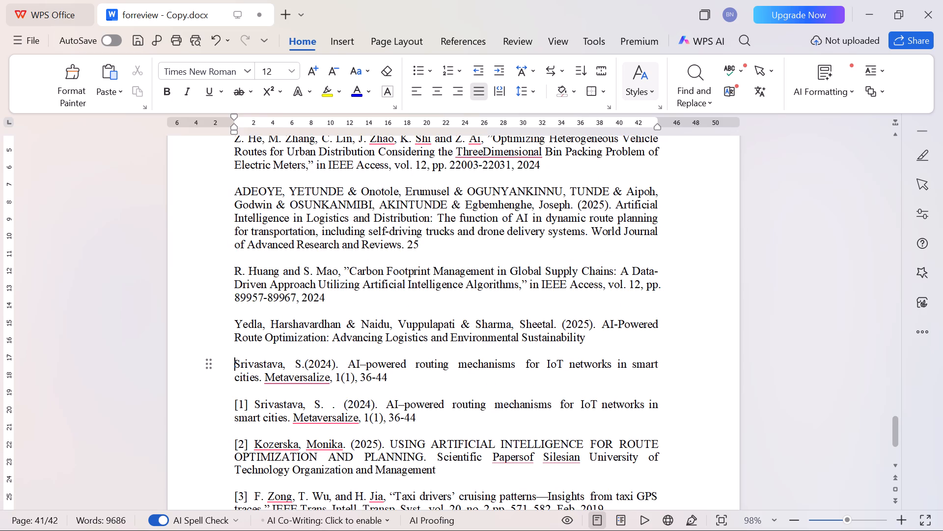
Delete the duplicate 2024 reference on AI-powered routing mechanisms for IoT networks, leaving one blank line before the following entry.
{"action": "scroll", "coordinate": [250, 366], "scroll_direction": "down", "scroll_amount": 1}
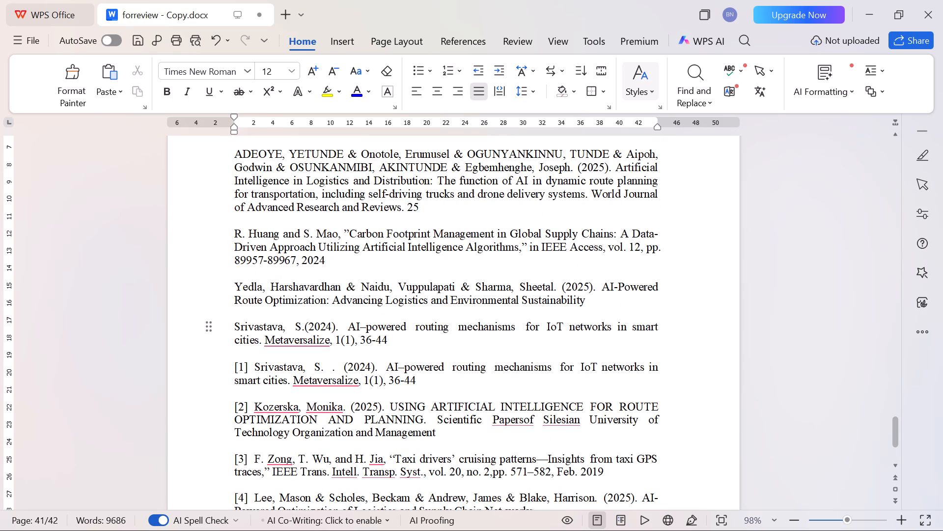
{"action": "left_click_drag", "start_coordinate": [424, 378], "coordinate": [235, 367]}
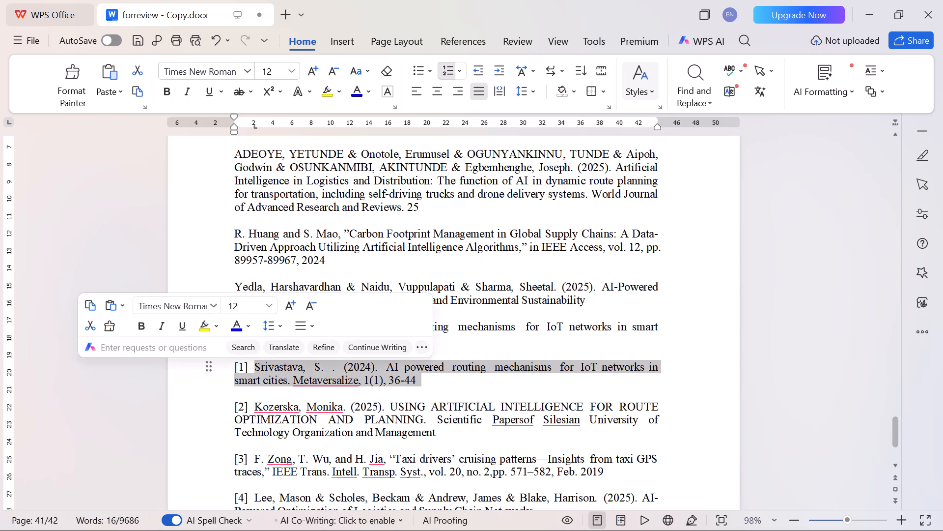
{"action": "key", "text": "BackSpace"}
{"action": "key", "text": "BackSpace"}
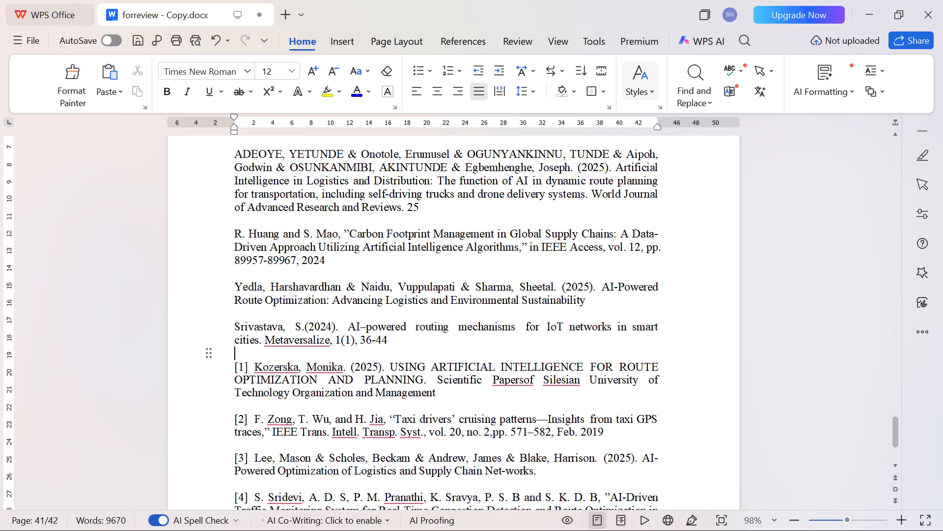
Remove the automatic numbers from the seventh, eighth and ninth references, ending with the Logistics and Supply Chain Networks entry.
{"action": "left_click", "coordinate": [251, 364]}
{"action": "key", "text": "BackSpace"}
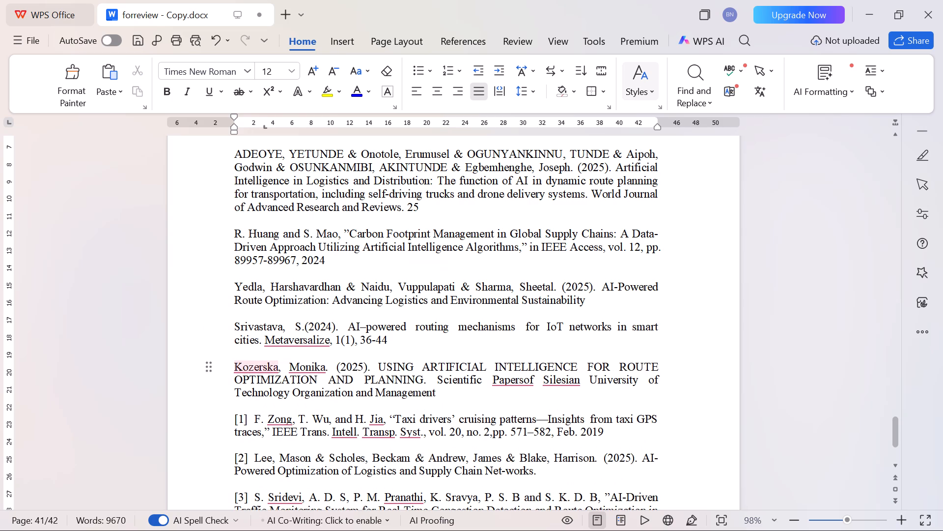
{"action": "left_click", "coordinate": [254, 419]}
{"action": "key", "text": "BackSpace"}
{"action": "scroll", "coordinate": [254, 419], "scroll_direction": "down", "scroll_amount": 1}
{"action": "double_click", "coordinate": [254, 419]}
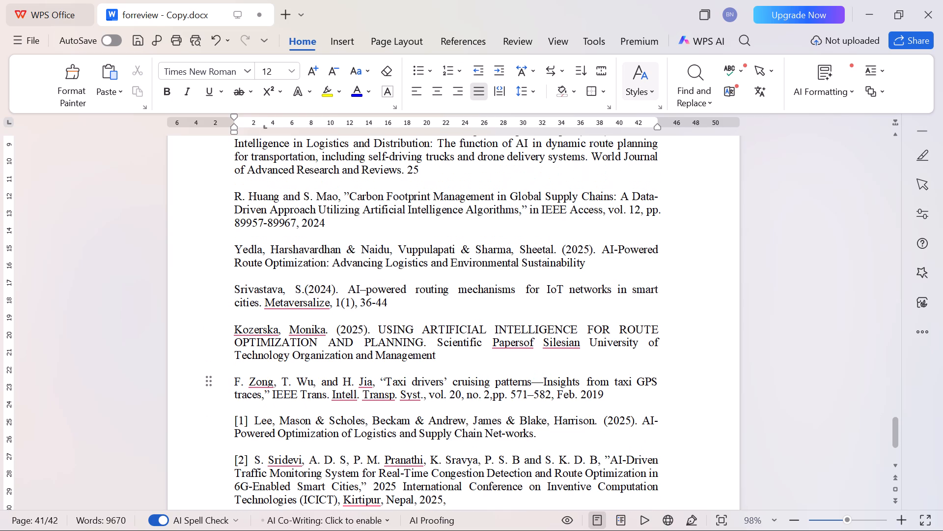
{"action": "left_click", "coordinate": [254, 419]}
{"action": "key", "text": "BackSpace"}
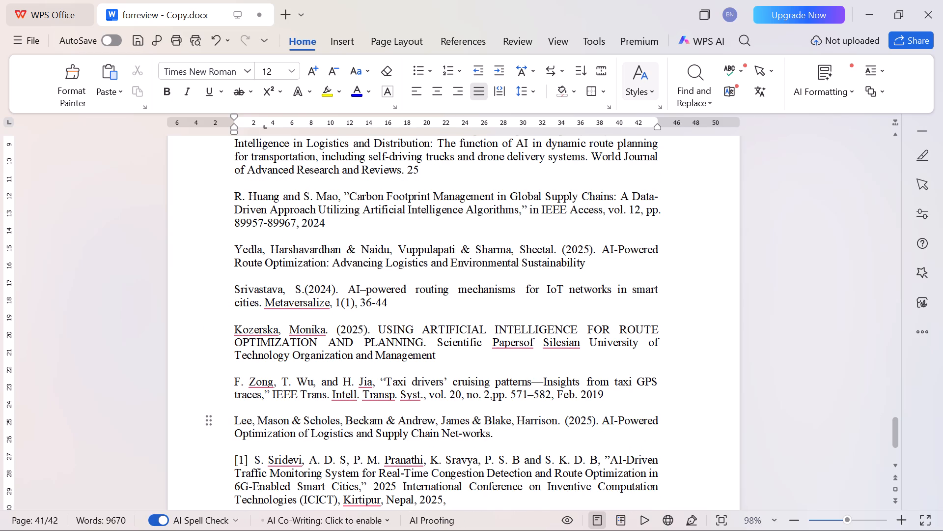
Remove the automatic numbers from the tenth to thirteenth references, from the traffic monitoring entry to the extended Dijkstra algorithm entry.
{"action": "scroll", "coordinate": [254, 419], "scroll_direction": "down", "scroll_amount": 1}
{"action": "left_click", "coordinate": [252, 384]}
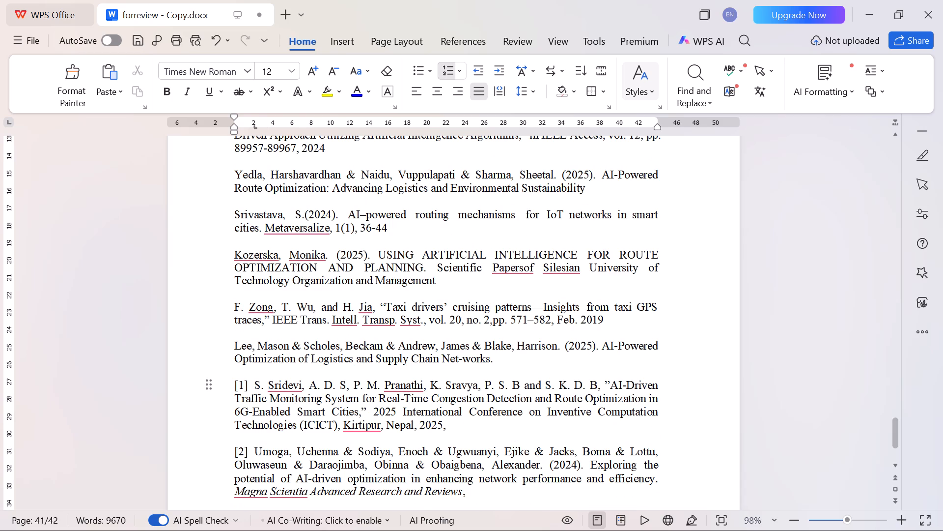
{"action": "key", "text": "BackSpace"}
{"action": "scroll", "coordinate": [252, 384], "scroll_direction": "down", "scroll_amount": 1}
{"action": "left_click", "coordinate": [256, 373]}
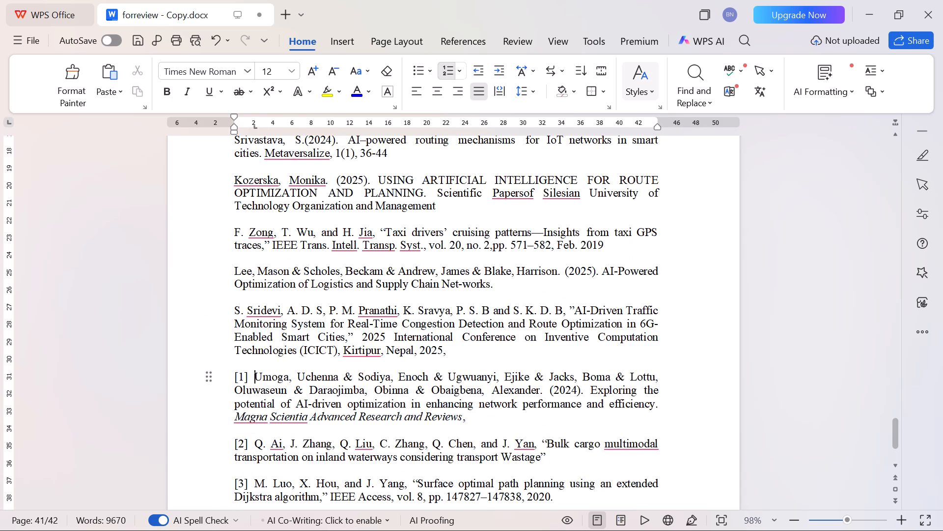
{"action": "key", "text": "BackSpace"}
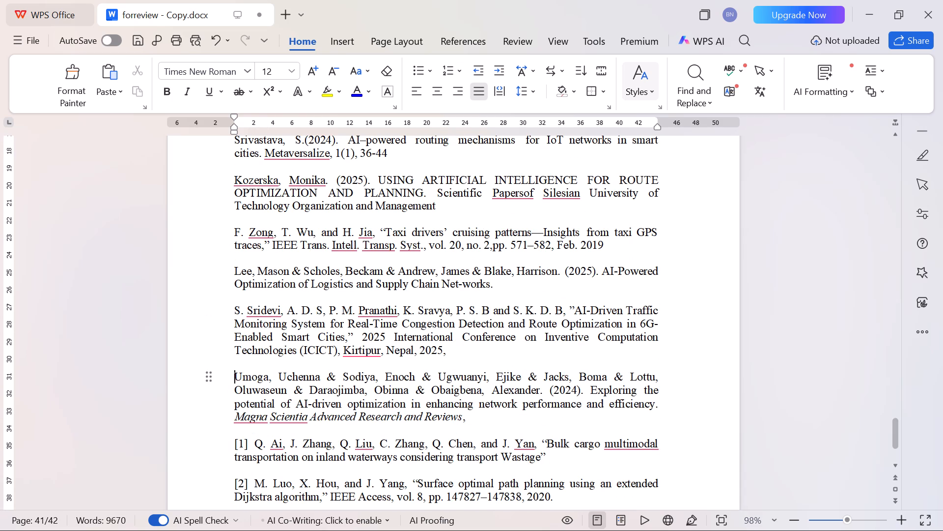
{"action": "scroll", "coordinate": [256, 373], "scroll_direction": "down", "scroll_amount": 1}
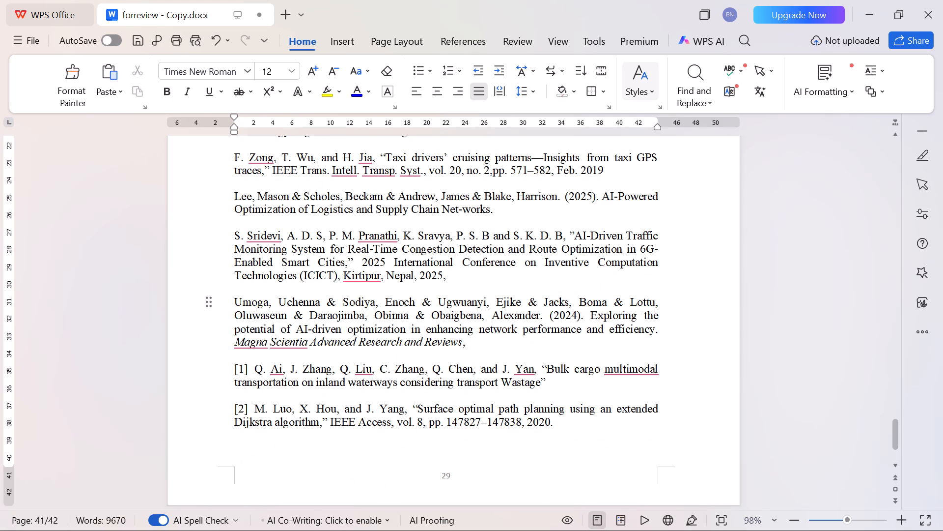
{"action": "left_click", "coordinate": [256, 367]}
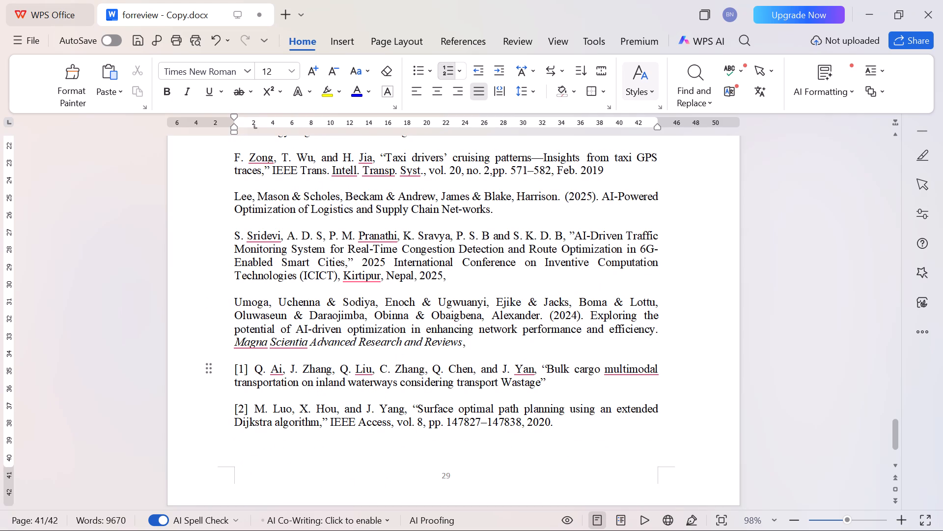
{"action": "key", "text": "BackSpace"}
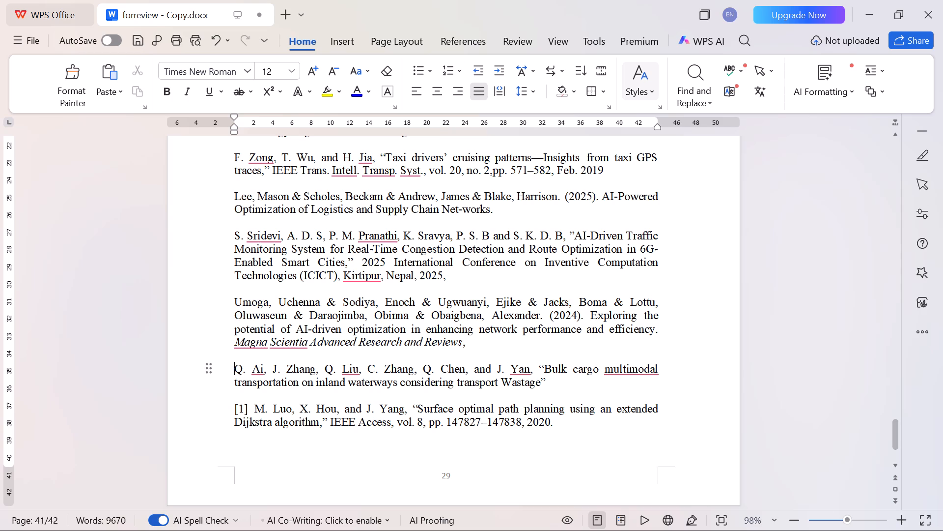
{"action": "left_click", "coordinate": [250, 400]}
{"action": "left_click", "coordinate": [254, 409]}
{"action": "key", "text": "BackSpace"}
Delete the plain-text [15] and its following space from the multimodal route choice reference on the last page.
{"action": "scroll", "coordinate": [254, 409], "scroll_direction": "down", "scroll_amount": 4}
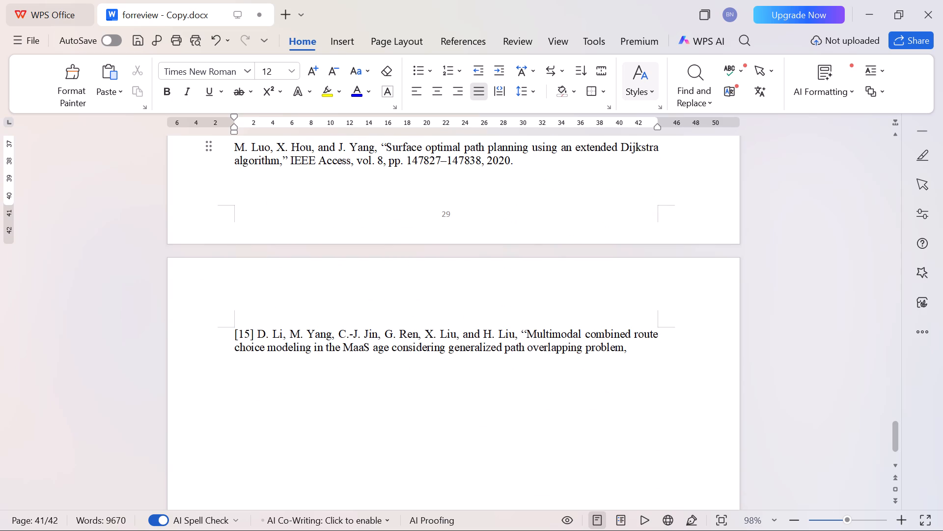
{"action": "left_click", "coordinate": [255, 334]}
{"action": "key", "text": "BackSpace"}
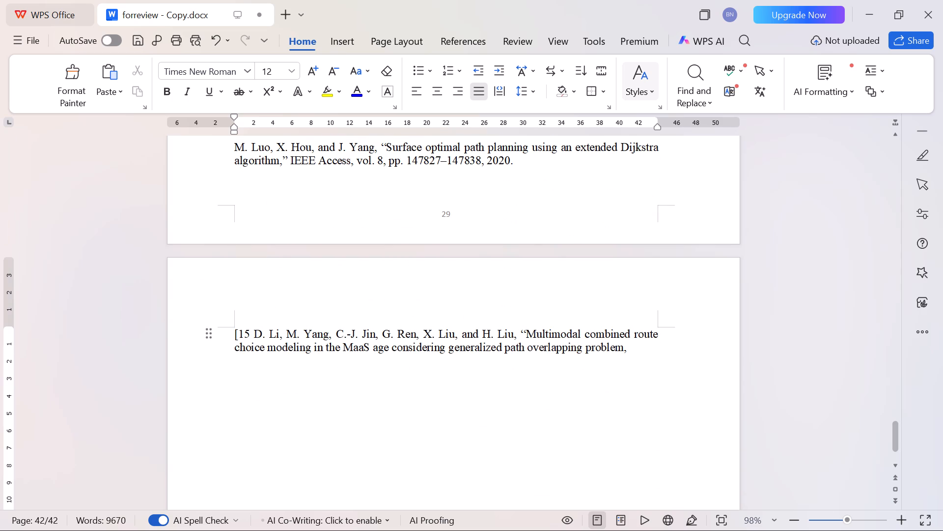
{"action": "key", "text": "BackSpace"}
{"action": "key", "text": "BackSpace"}
{"action": "key", "text": "BackSpace"}
{"action": "key", "text": "Delete"}
Number the second and third references as plain text [2] and [3], each followed by a space.
{"action": "scroll", "coordinate": [255, 334], "scroll_direction": "up", "scroll_amount": 1}
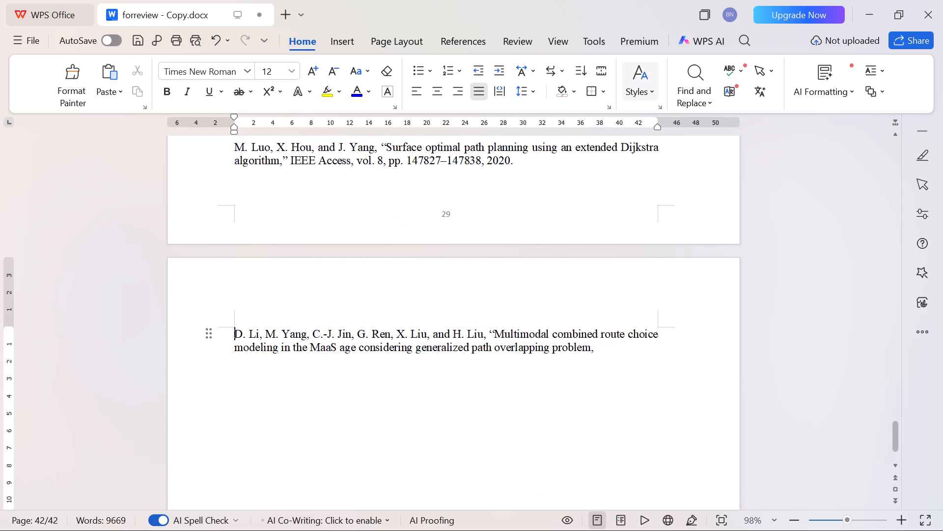
{"action": "scroll", "coordinate": [255, 334], "scroll_direction": "up", "scroll_amount": 9}
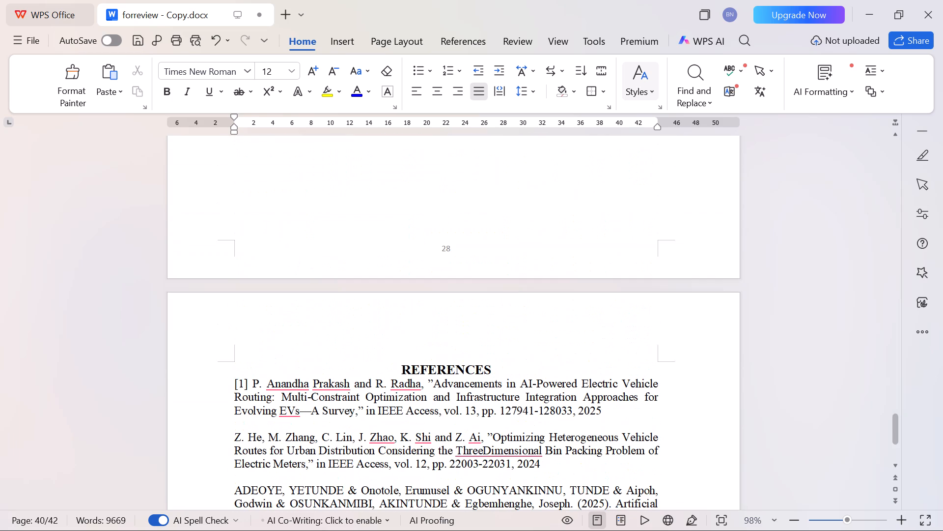
{"action": "scroll", "coordinate": [250, 393], "scroll_direction": "down", "scroll_amount": 1}
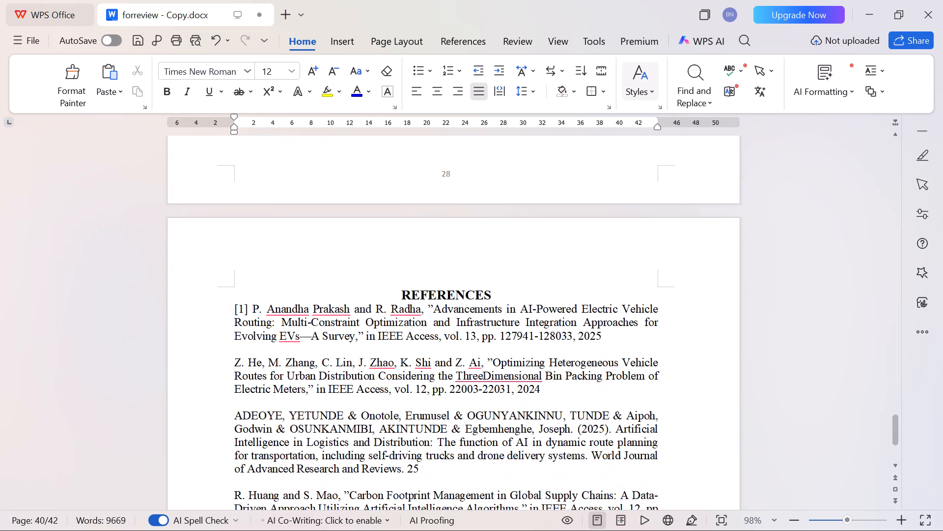
{"action": "left_click", "coordinate": [235, 360]}
{"action": "type", "text": "[2]"}
{"action": "key", "text": "space"}
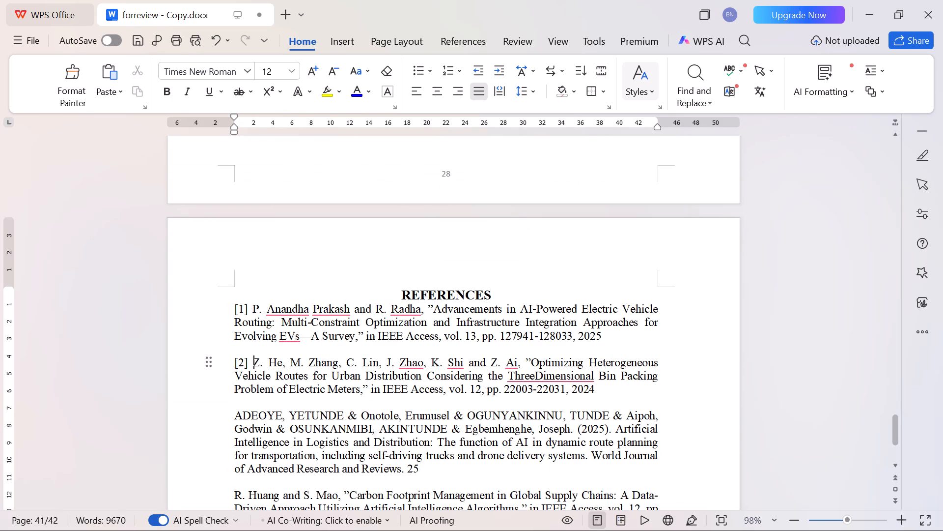
{"action": "left_click", "coordinate": [235, 417]}
{"action": "type", "text": "[3]"}
{"action": "key", "text": "space"}
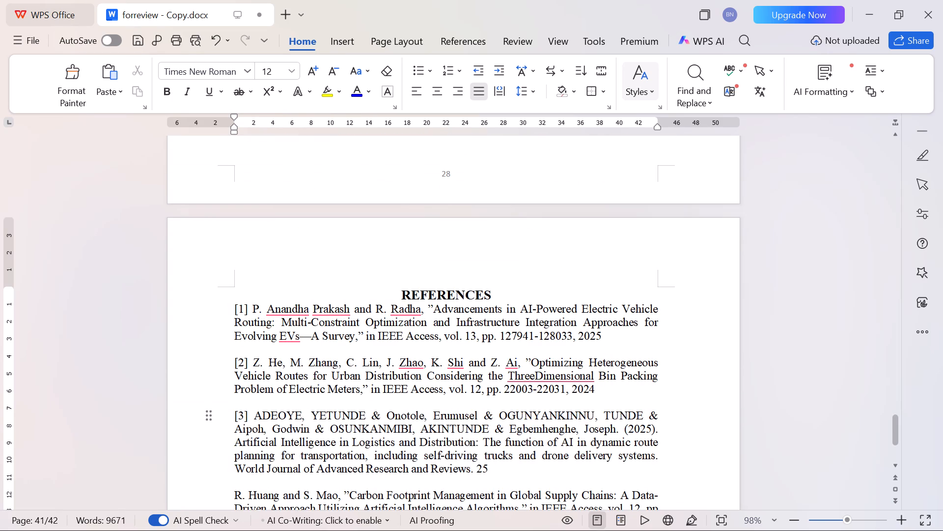
Number the fourth, fifth and sixth references as plain text [4], [5] and [6], each followed by a space.
{"action": "scroll", "coordinate": [235, 417], "scroll_direction": "down", "scroll_amount": 2}
{"action": "left_click", "coordinate": [233, 306]}
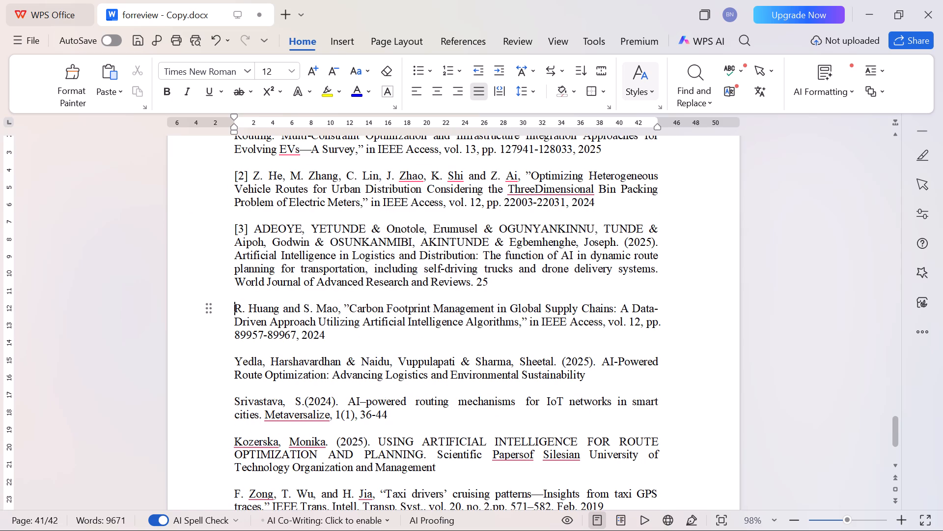
{"action": "type", "text": "[4]"}
{"action": "key", "text": "space"}
{"action": "scroll", "coordinate": [233, 306], "scroll_direction": "down", "scroll_amount": 1}
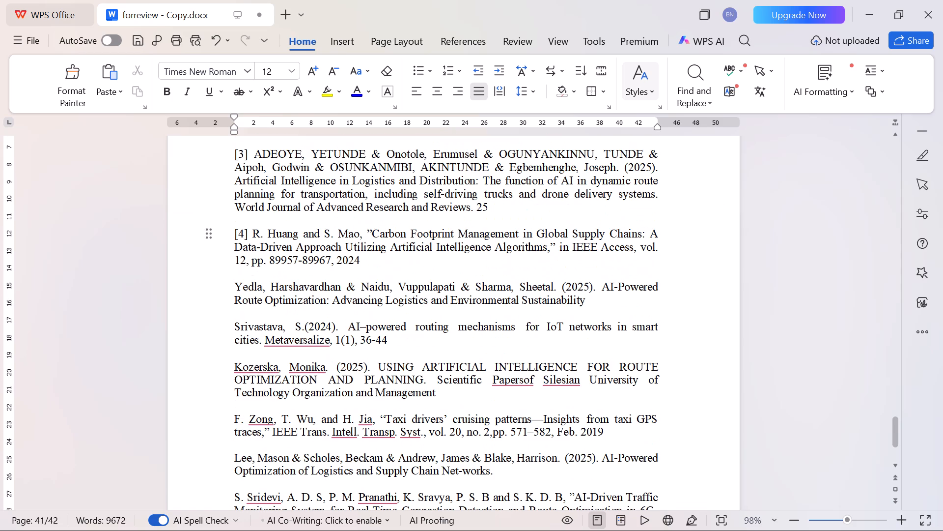
{"action": "left_click", "coordinate": [236, 285]}
{"action": "type", "text": "[5]"}
{"action": "key", "text": "space"}
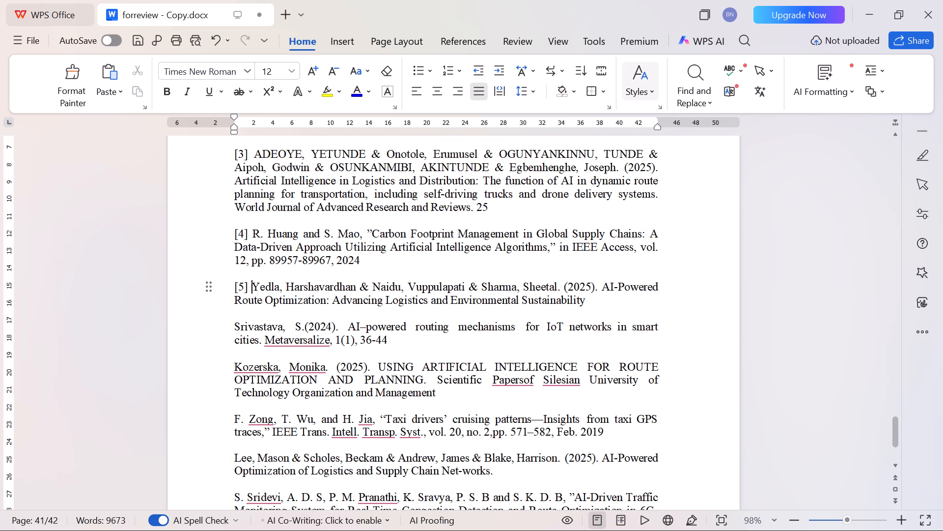
{"action": "scroll", "coordinate": [236, 285], "scroll_direction": "down", "scroll_amount": 1}
{"action": "left_click", "coordinate": [235, 288]}
{"action": "type", "text": "[6]"}
{"action": "key", "text": "space"}
Number the seventh, eighth and ninth references as plain text [7], [8] and [9], each followed by a space.
{"action": "scroll", "coordinate": [235, 288], "scroll_direction": "down", "scroll_amount": 1}
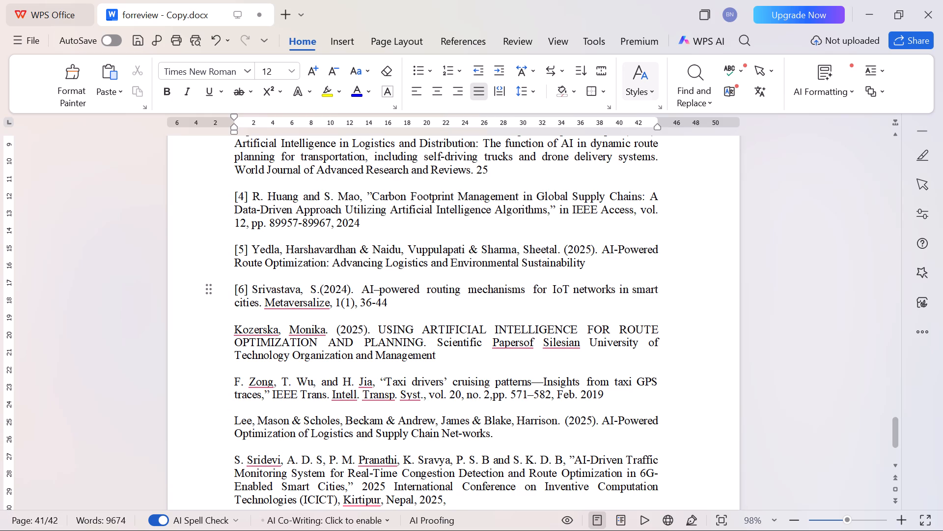
{"action": "left_click", "coordinate": [236, 331]}
{"action": "key", "text": "bracketleft"}
{"action": "type", "text": "7]"}
{"action": "key", "text": "space"}
{"action": "scroll", "coordinate": [236, 331], "scroll_direction": "down", "scroll_amount": 1}
{"action": "left_click", "coordinate": [235, 300]}
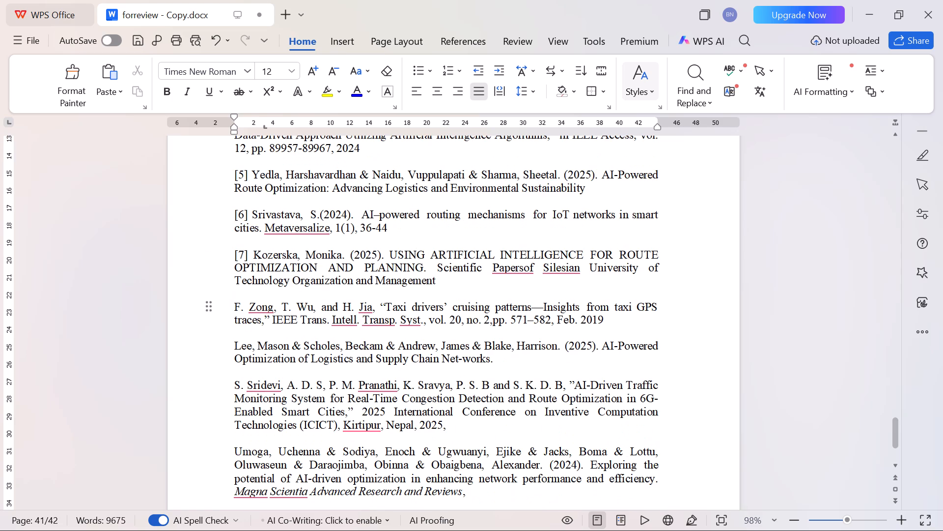
{"action": "type", "text": "[8]"}
{"action": "key", "text": "space"}
{"action": "scroll", "coordinate": [235, 300], "scroll_direction": "down", "scroll_amount": 1}
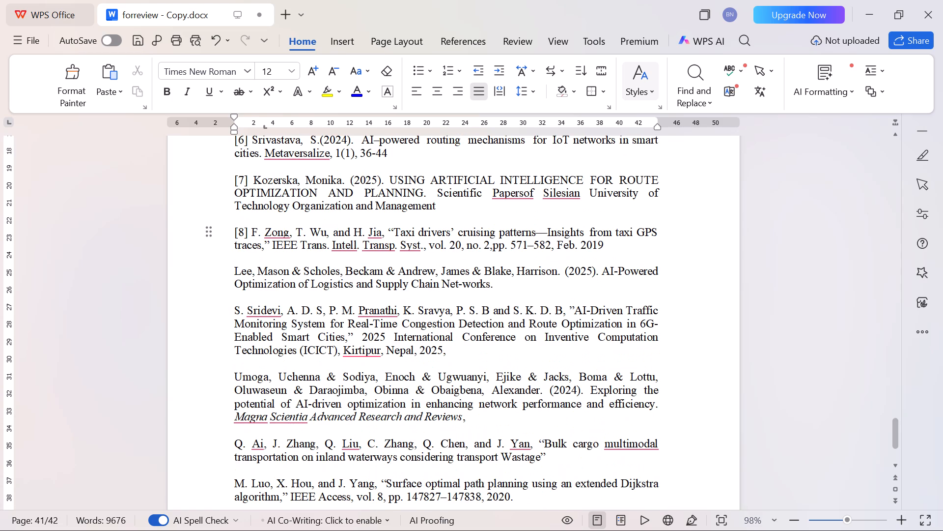
{"action": "left_click", "coordinate": [235, 274]}
{"action": "type", "text": "[9]"}
{"action": "key", "text": "space"}
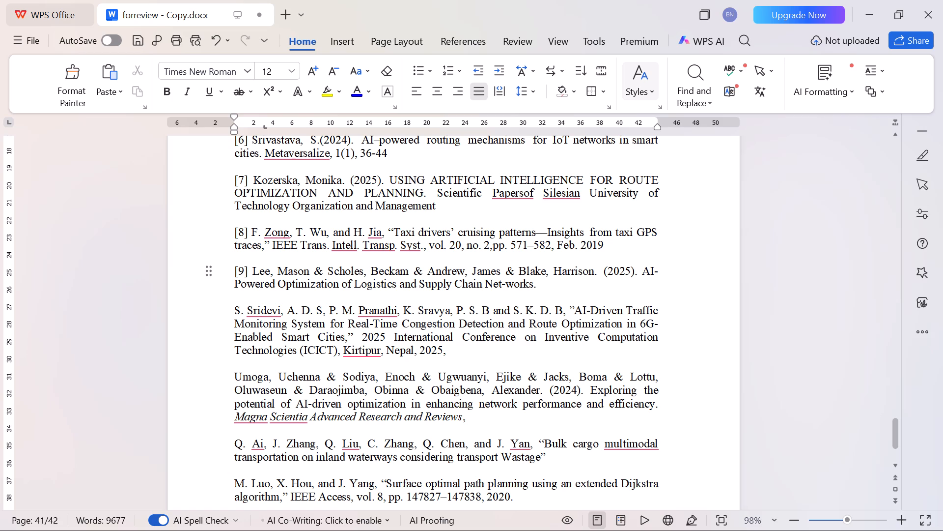
Number the tenth and eleventh references as plain text [10] and [11], each followed by a space.
{"action": "left_click", "coordinate": [234, 312]}
{"action": "type", "text": "[10]"}
{"action": "key", "text": "space"}
{"action": "scroll", "coordinate": [234, 312], "scroll_direction": "down", "scroll_amount": 1}
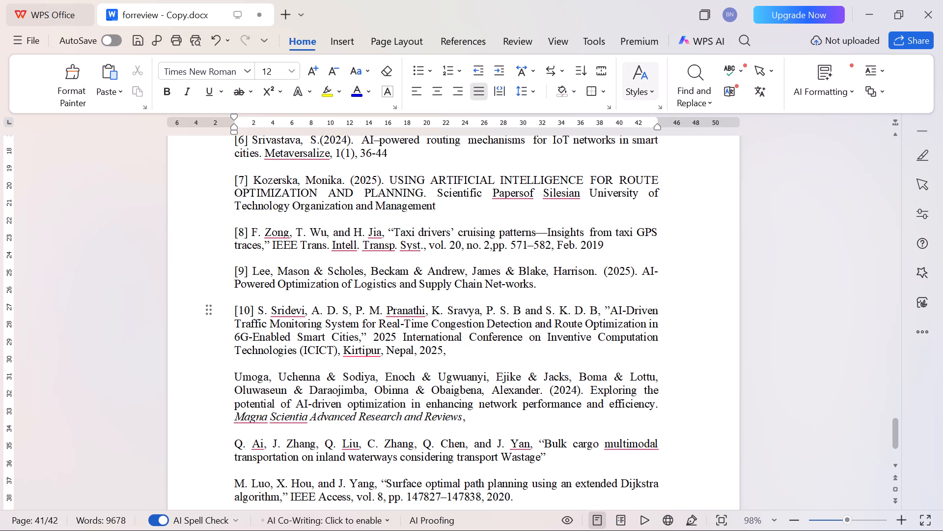
{"action": "scroll", "coordinate": [234, 312], "scroll_direction": "down", "scroll_amount": 1}
{"action": "left_click", "coordinate": [235, 342]}
{"action": "type", "text": "[11]"}
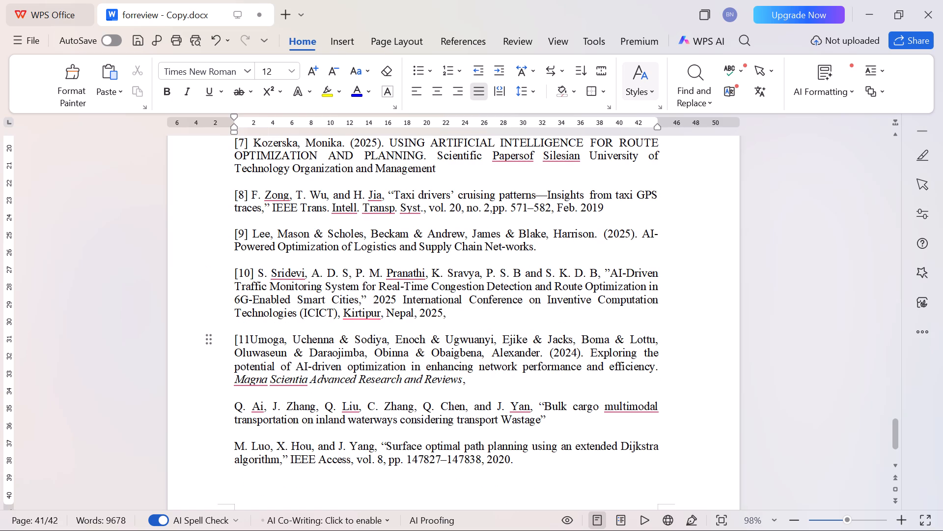
{"action": "key", "text": "space"}
Number the twelfth, thirteenth and fourteenth references as plain text [12], [13] and [14], with a space after [12] and [14].
{"action": "scroll", "coordinate": [235, 342], "scroll_direction": "down", "scroll_amount": 1}
{"action": "left_click", "coordinate": [237, 331]}
{"action": "type", "text": "[12]"}
{"action": "scroll", "coordinate": [237, 331], "scroll_direction": "down", "scroll_amount": 1}
{"action": "key", "text": "space"}
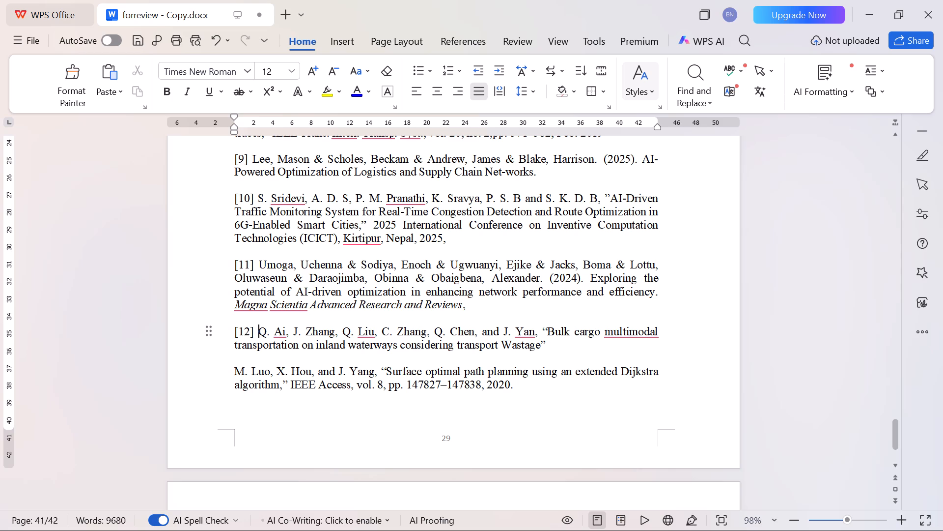
{"action": "left_click", "coordinate": [237, 369]}
{"action": "type", "text": "[13]"}
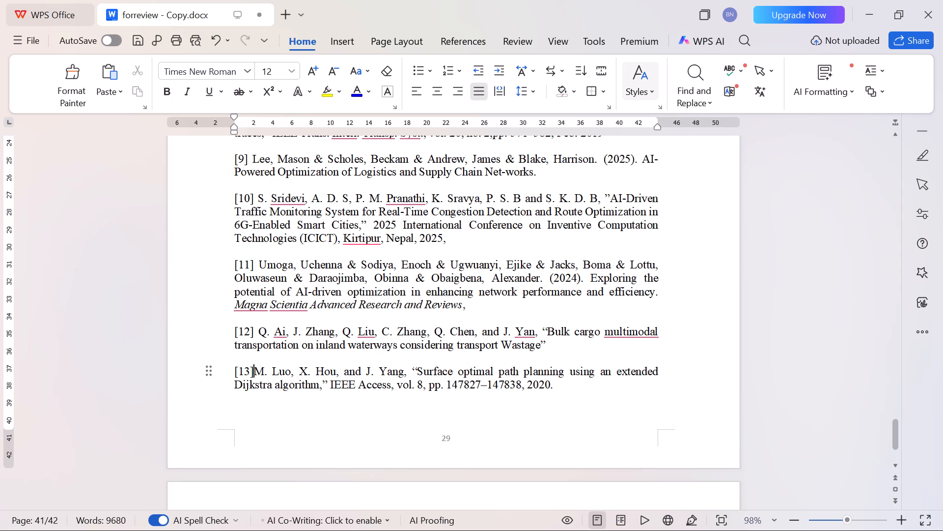
{"action": "scroll", "coordinate": [237, 369], "scroll_direction": "down", "scroll_amount": 1}
{"action": "left_click", "coordinate": [234, 414]}
{"action": "type", "text": "[14]"}
{"action": "key", "text": "space"}
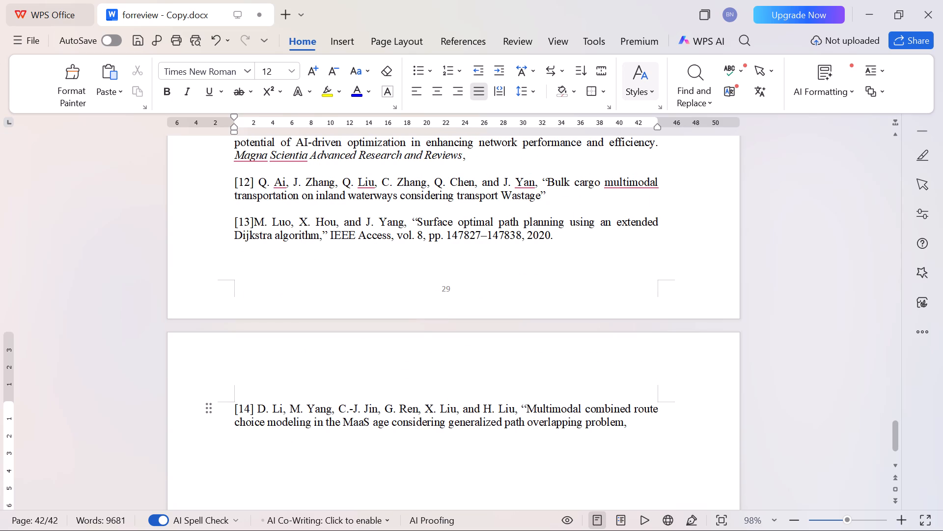
Save the forreview - Copy document.
{"action": "key", "text": "ctrl+s"}
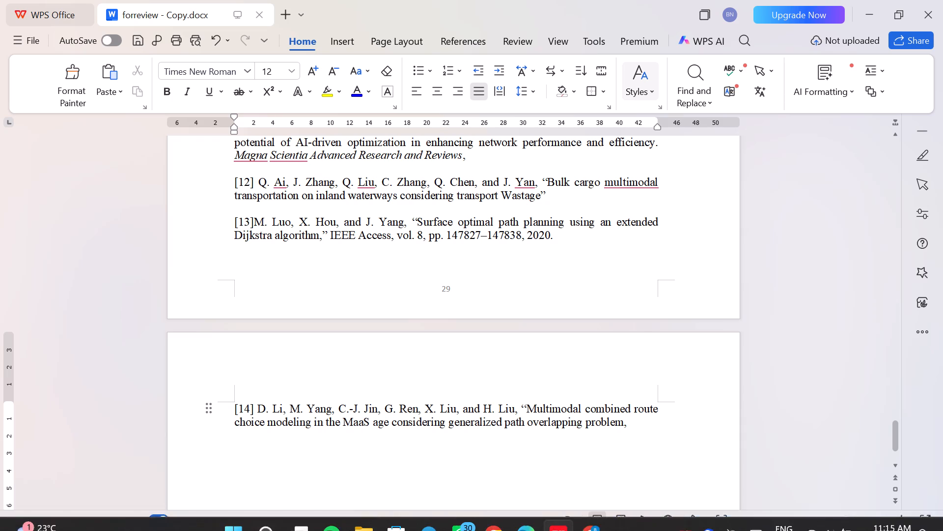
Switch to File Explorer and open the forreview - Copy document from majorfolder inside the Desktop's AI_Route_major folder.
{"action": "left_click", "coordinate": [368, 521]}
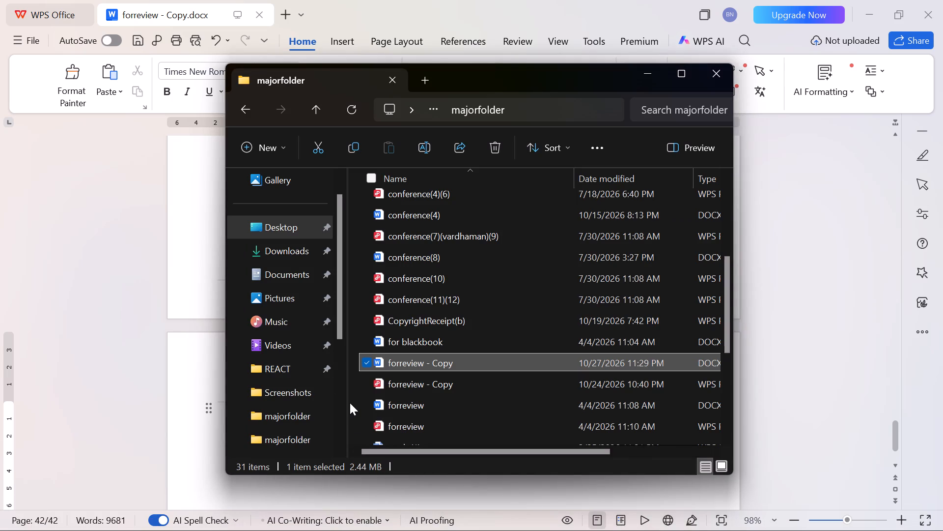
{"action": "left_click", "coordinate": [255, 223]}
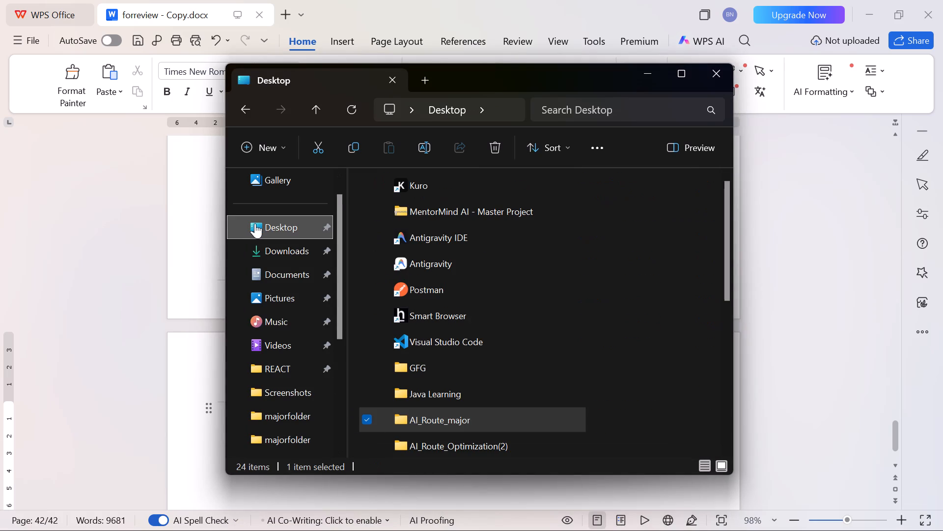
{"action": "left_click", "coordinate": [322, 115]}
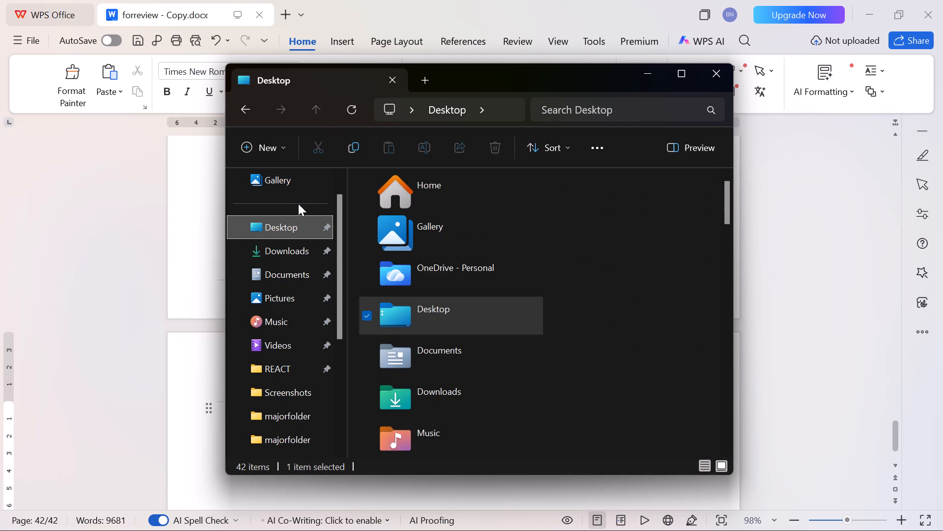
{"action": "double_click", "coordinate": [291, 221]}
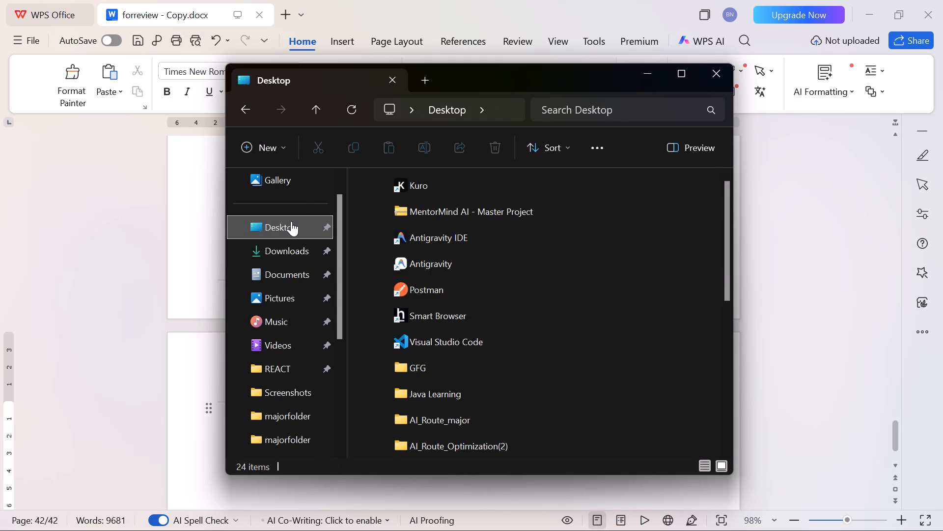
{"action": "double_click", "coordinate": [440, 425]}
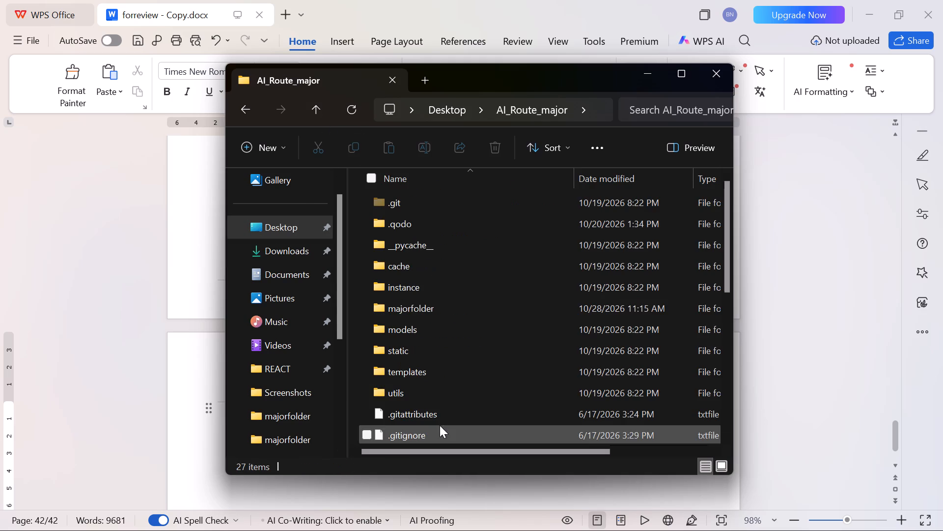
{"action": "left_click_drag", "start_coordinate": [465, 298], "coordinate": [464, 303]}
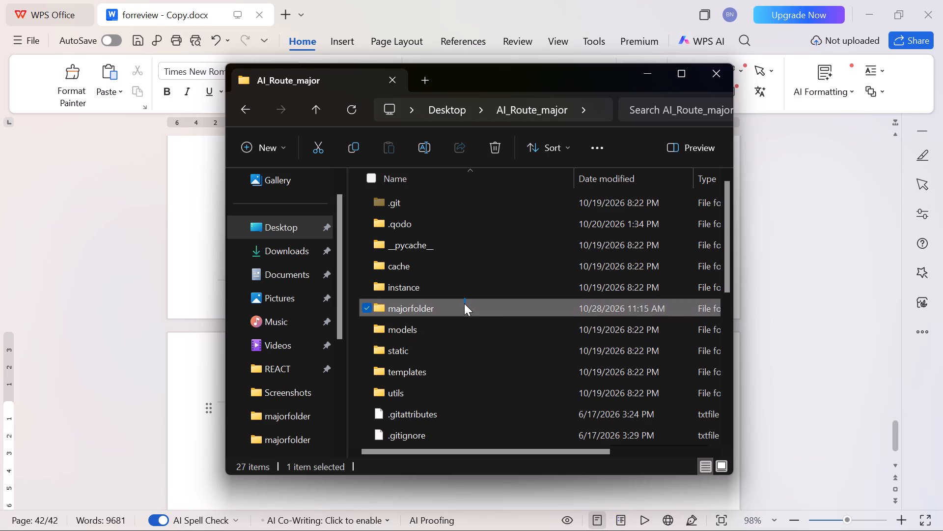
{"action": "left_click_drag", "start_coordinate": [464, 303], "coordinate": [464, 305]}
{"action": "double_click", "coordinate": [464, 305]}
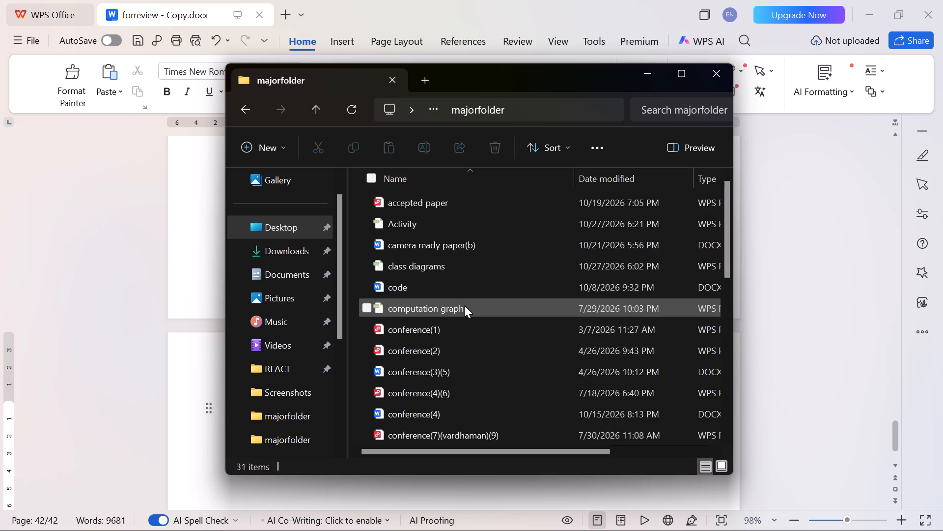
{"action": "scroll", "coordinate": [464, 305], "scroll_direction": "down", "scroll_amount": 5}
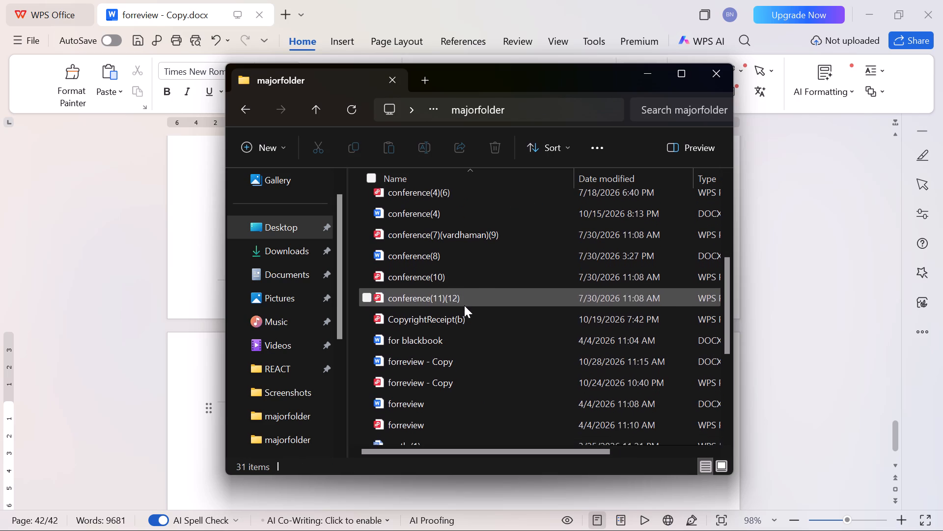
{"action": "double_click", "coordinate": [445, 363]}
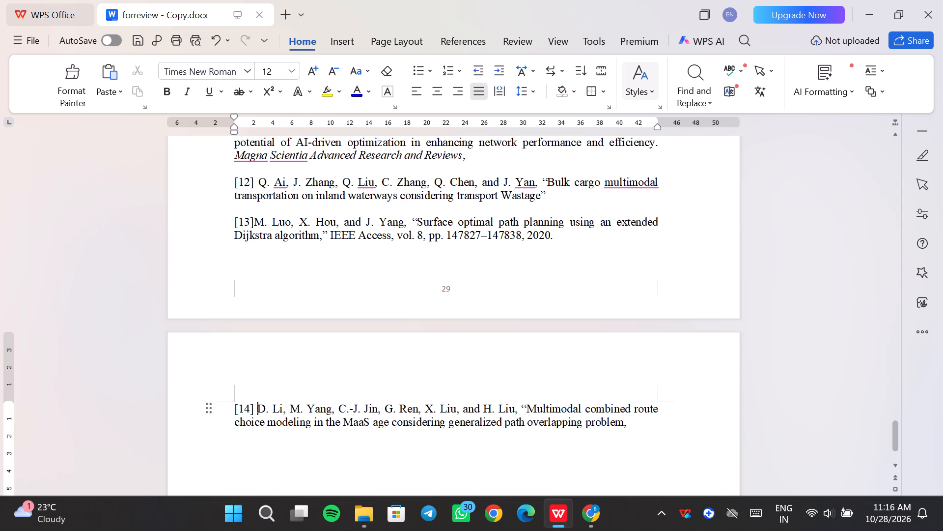
Return to majorfolder in File Explorer and open the document camera ready paper(b).
{"action": "left_click", "coordinate": [370, 515]}
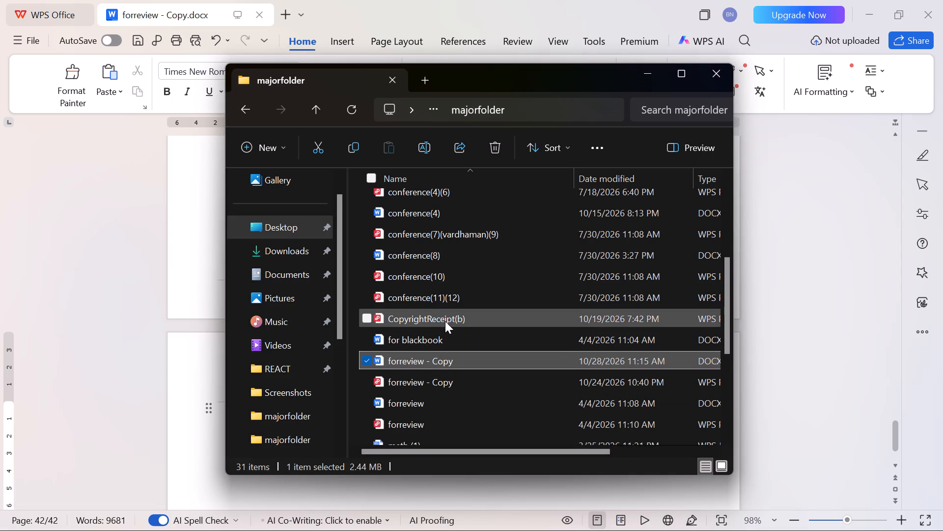
{"action": "scroll", "coordinate": [445, 321], "scroll_direction": "down", "scroll_amount": 1}
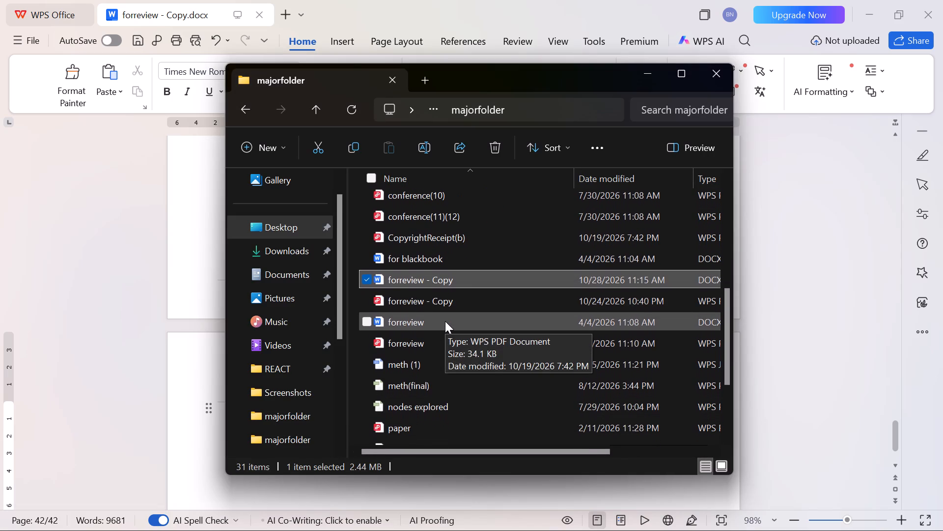
{"action": "scroll", "coordinate": [445, 321], "scroll_direction": "up", "scroll_amount": 5}
{"action": "scroll", "coordinate": [430, 210], "scroll_direction": "up", "scroll_amount": 3}
{"action": "double_click", "coordinate": [430, 245]}
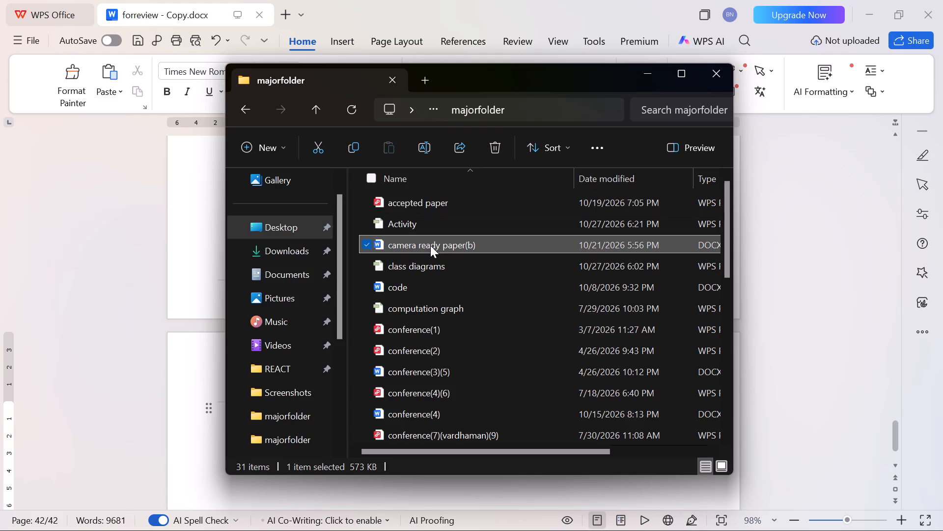
In the paper's References section, copy the text of citation [16], "Emission analysis based on mixed traffic flow", up to "Sep. 2024".
{"action": "scroll", "coordinate": [430, 245], "scroll_direction": "down", "scroll_amount": 2}
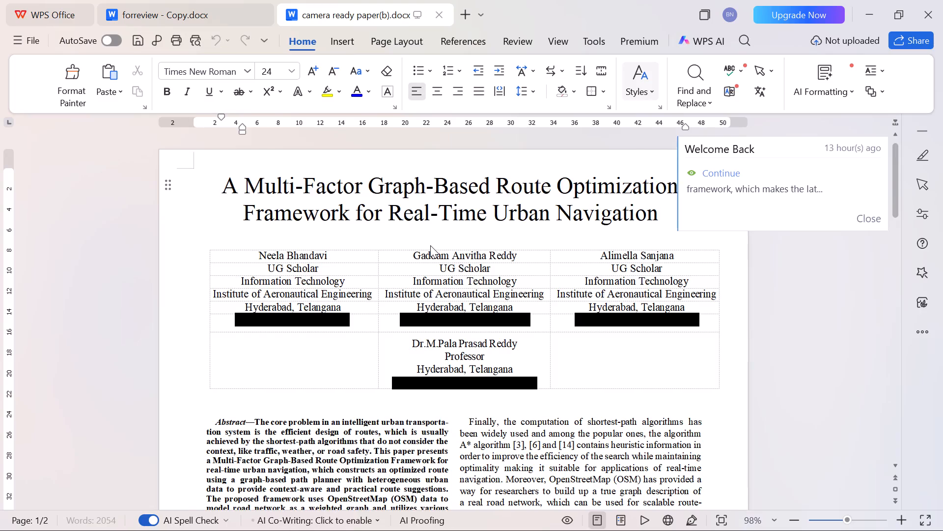
{"action": "scroll", "coordinate": [430, 245], "scroll_direction": "down", "scroll_amount": 14}
{"action": "scroll", "coordinate": [406, 50], "scroll_direction": "down", "scroll_amount": 18}
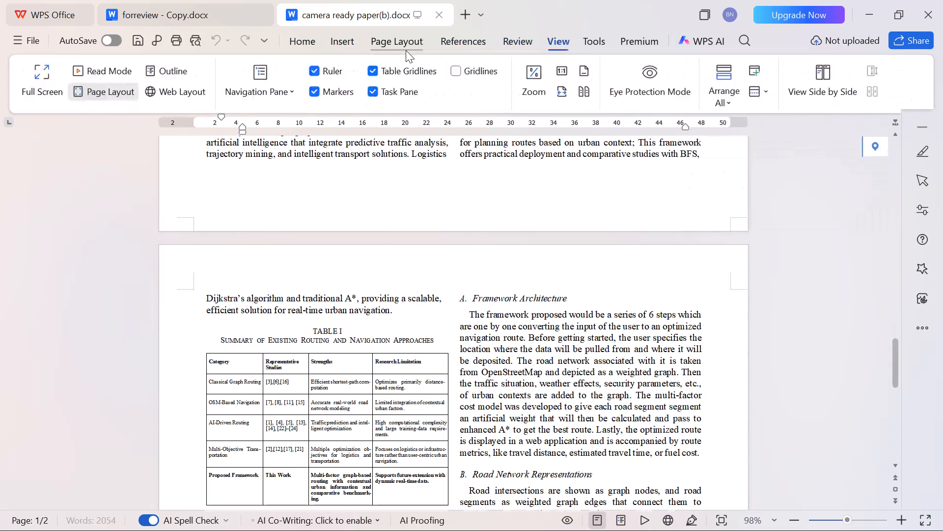
{"action": "scroll", "coordinate": [406, 50], "scroll_direction": "down", "scroll_amount": 1}
{"action": "scroll", "coordinate": [457, 305], "scroll_direction": "down", "scroll_amount": 9}
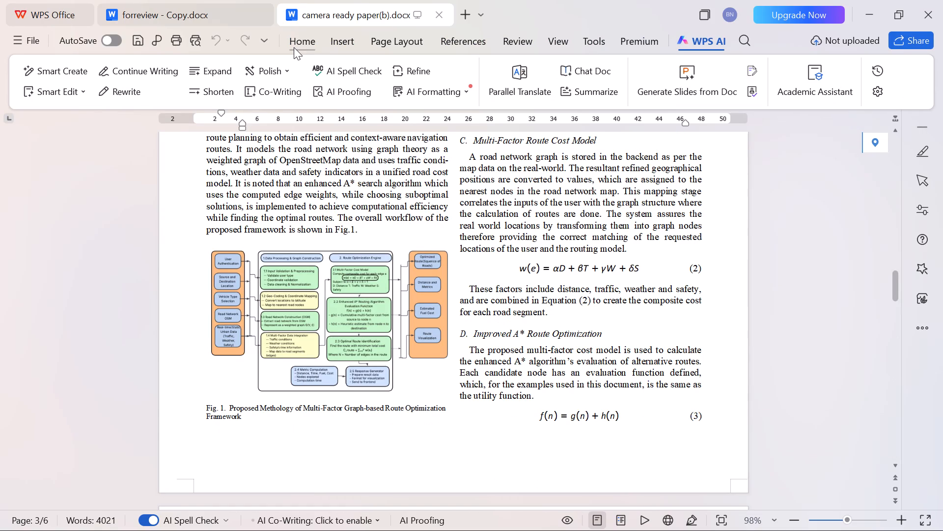
{"action": "left_click", "coordinate": [294, 47]}
{"action": "scroll", "coordinate": [422, 314], "scroll_direction": "down", "scroll_amount": 12}
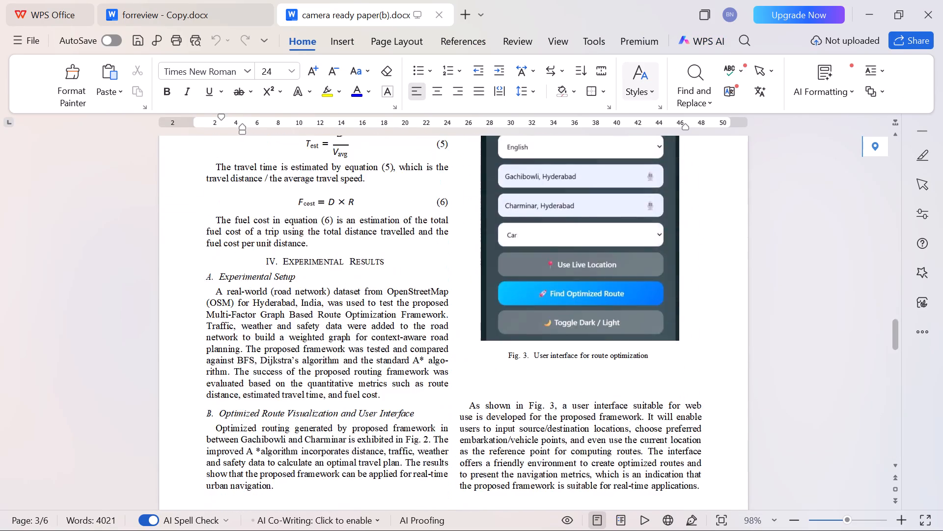
{"action": "scroll", "coordinate": [422, 314], "scroll_direction": "down", "scroll_amount": 20}
{"action": "scroll", "coordinate": [422, 314], "scroll_direction": "down", "scroll_amount": 2}
{"action": "scroll", "coordinate": [422, 314], "scroll_direction": "up", "scroll_amount": 1}
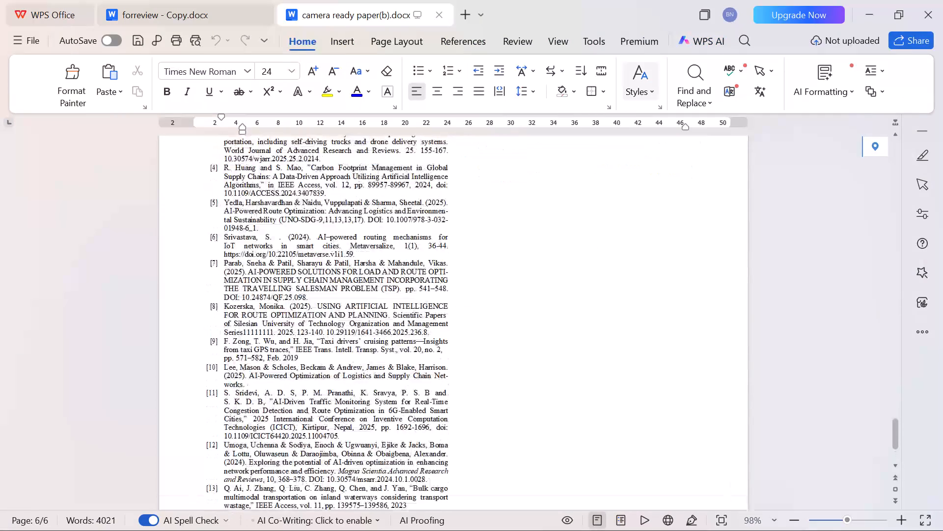
{"action": "scroll", "coordinate": [422, 314], "scroll_direction": "down", "scroll_amount": 1}
{"action": "scroll", "coordinate": [422, 314], "scroll_direction": "up", "scroll_amount": 7}
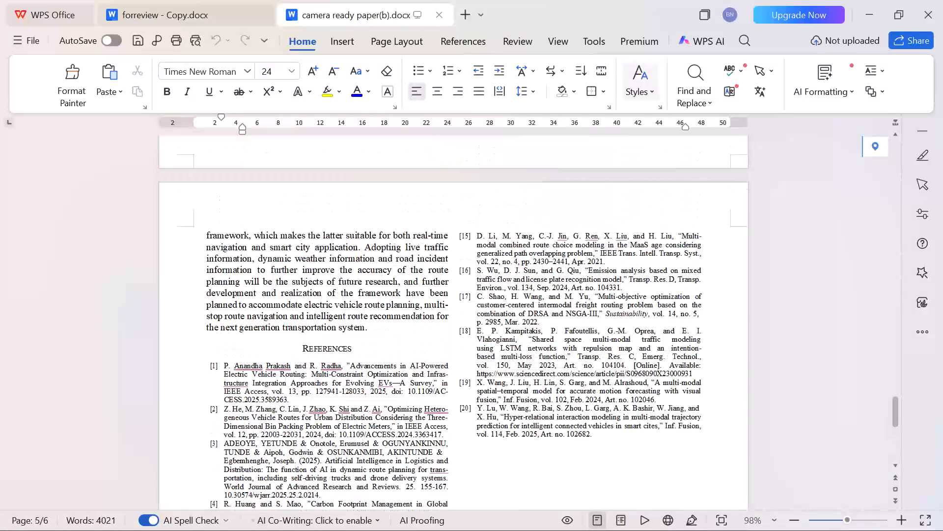
{"action": "scroll", "coordinate": [422, 314], "scroll_direction": "up", "scroll_amount": 1}
{"action": "left_click_drag", "start_coordinate": [475, 269], "coordinate": [574, 288]}
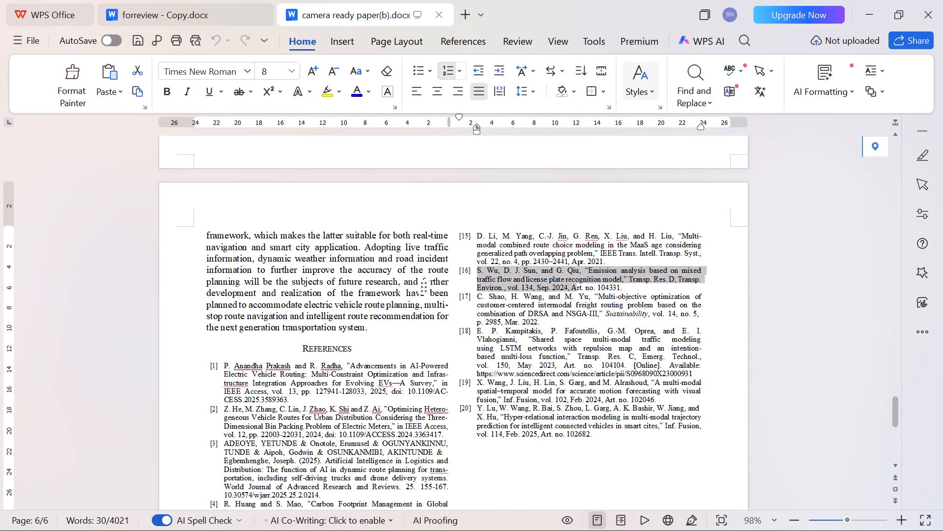
{"action": "left_click_drag", "start_coordinate": [574, 288], "coordinate": [567, 287]}
{"action": "key", "text": "ctrl+c"}
In forreview - Copy, paste the copied citation as a new entry on the line after reference [14].
{"action": "left_click", "coordinate": [232, 0]}
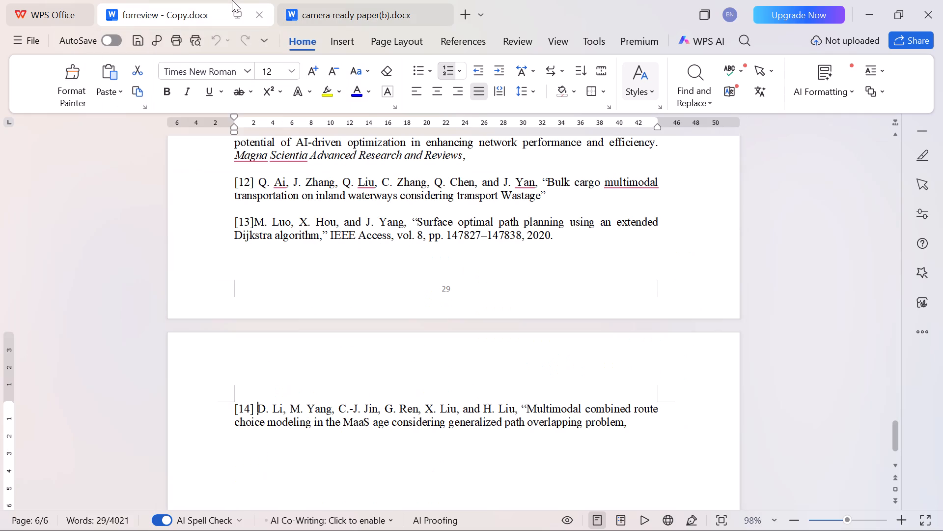
{"action": "left_click", "coordinate": [672, 419]}
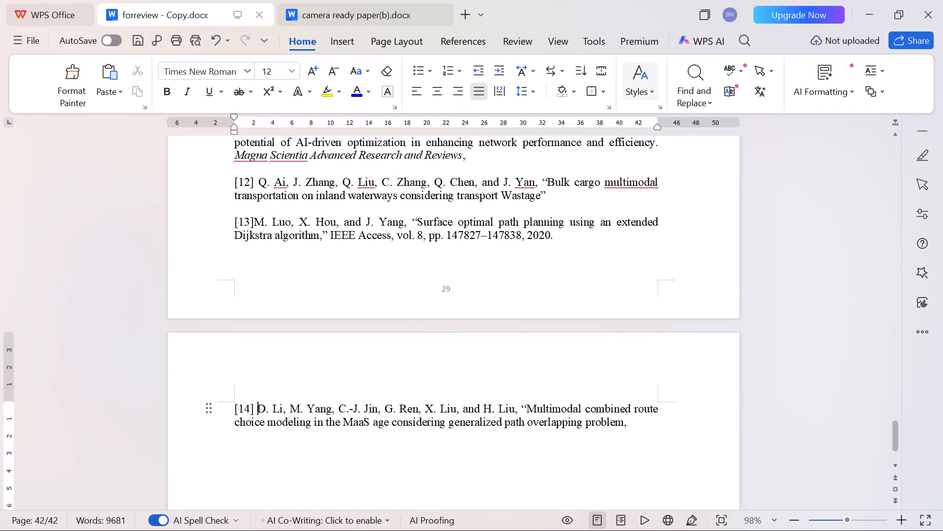
{"action": "key", "text": "Return"}
{"action": "key", "text": "ctrl+v"}
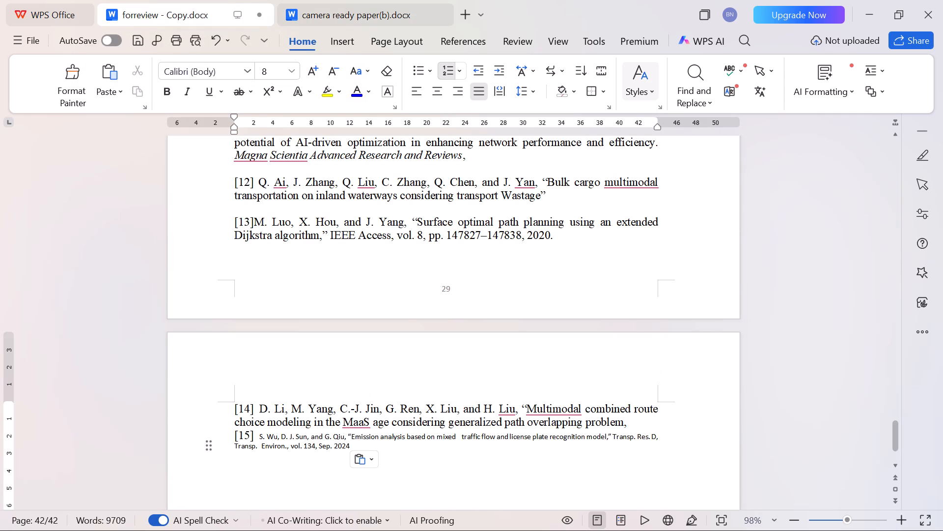
Format the pasted citation text of reference [15] in Times New Roman at size 12.
{"action": "left_click_drag", "start_coordinate": [360, 446], "coordinate": [276, 438]}
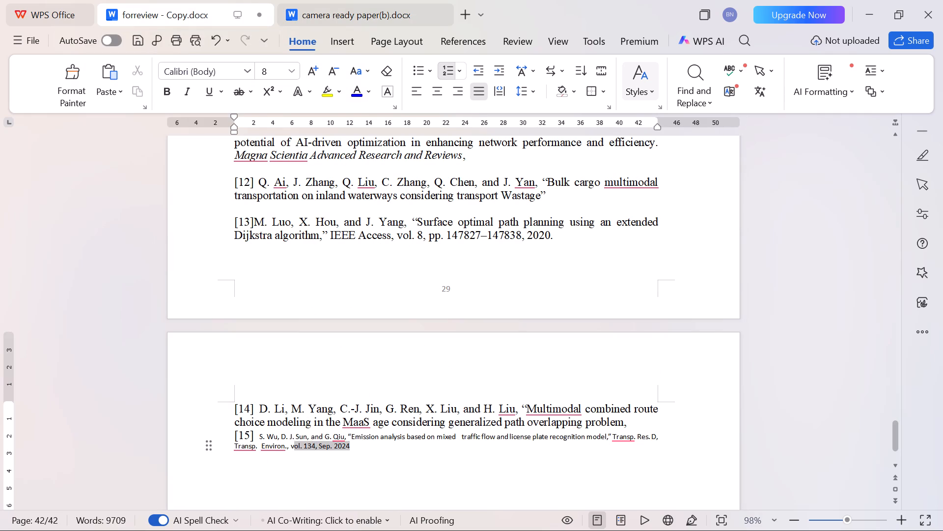
{"action": "left_click_drag", "start_coordinate": [276, 438], "coordinate": [260, 434]}
{"action": "left_click", "coordinate": [195, 373]}
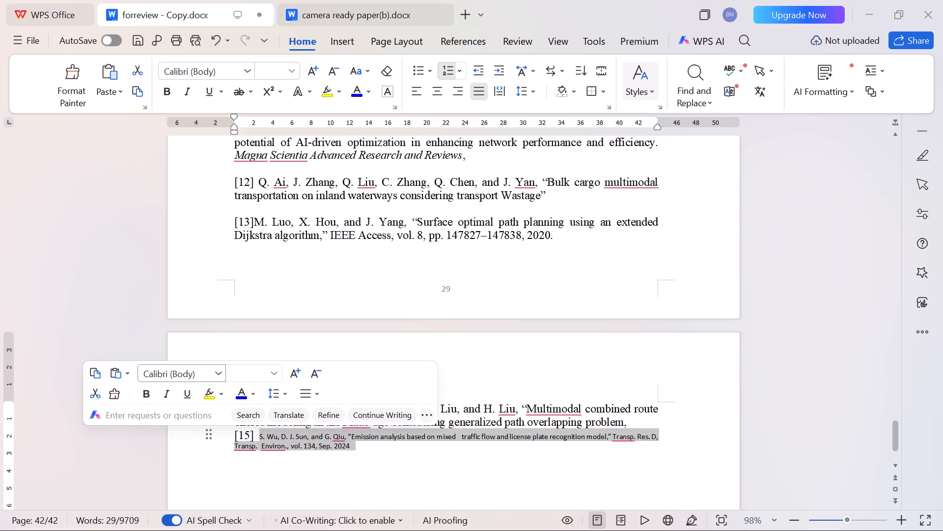
{"action": "left_click", "coordinate": [195, 373]}
{"action": "key", "text": "ctrl+BackSpace"}
{"action": "key", "text": "ctrl+BackSpace"}
{"action": "key", "text": "ctrl+BackSpace"}
{"action": "key", "text": "ctrl+BackSpace"}
{"action": "type", "text": "times"}
{"action": "key", "text": "Down"}
{"action": "key", "text": "Return"}
{"action": "left_click", "coordinate": [245, 371]}
{"action": "type", "text": "12"}
{"action": "key", "text": "Return"}
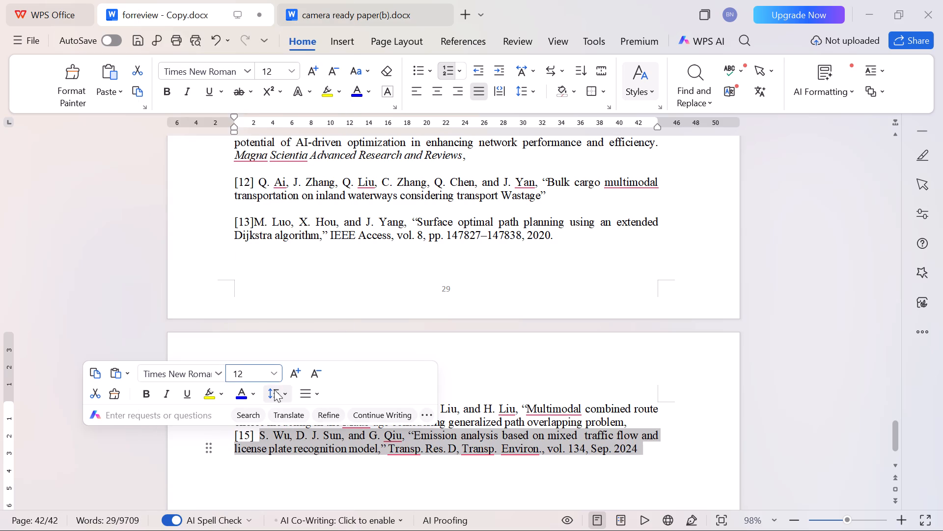
{"action": "left_click", "coordinate": [302, 395]}
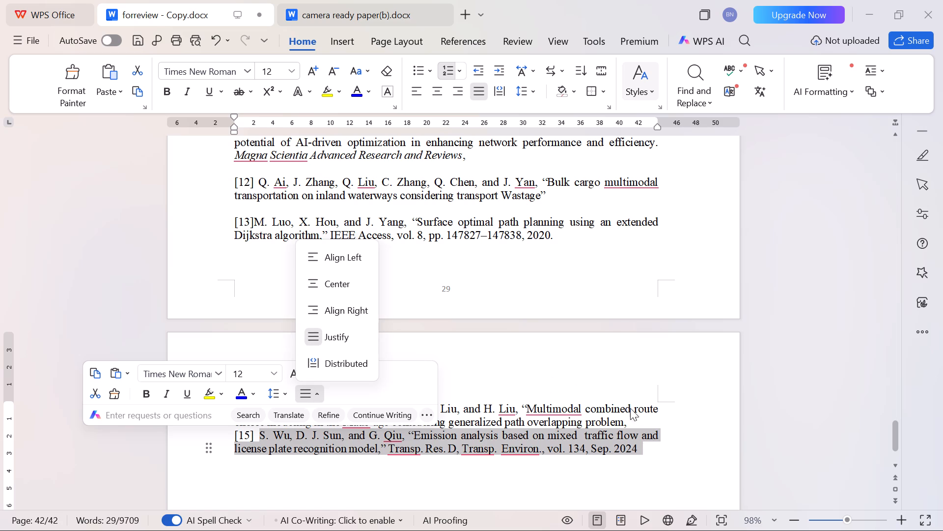
Insert a blank line between references [14] and [15].
{"action": "left_click", "coordinate": [638, 419]}
{"action": "key", "text": "Return"}
{"action": "key", "text": "Return"}
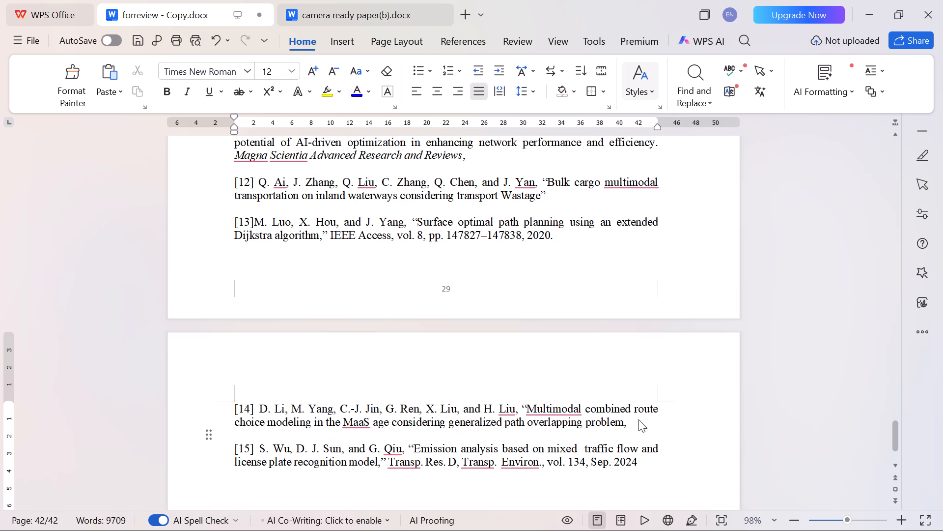
Set the font of all the references, from [15] back up to [1], to Times New Roman.
{"action": "left_click_drag", "start_coordinate": [656, 462], "coordinate": [306, 222]}
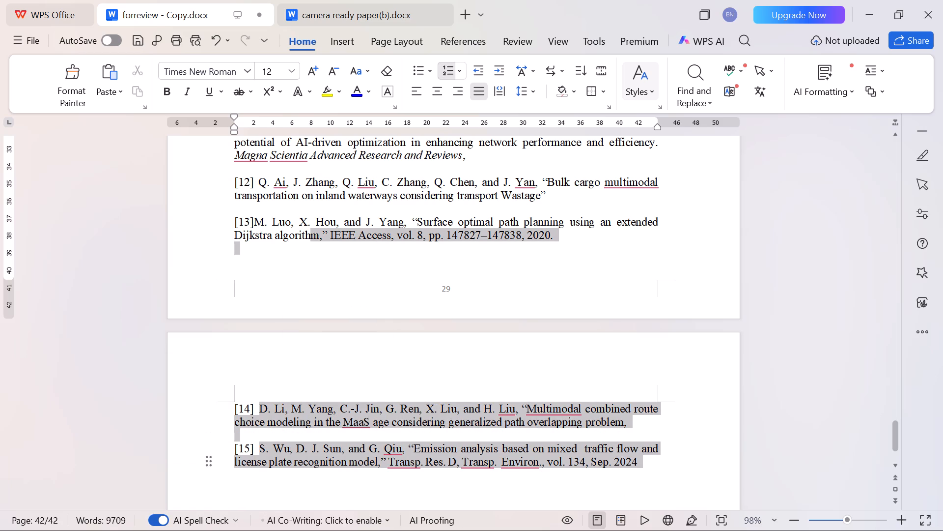
{"action": "left_click_drag", "start_coordinate": [306, 222], "coordinate": [240, 299]}
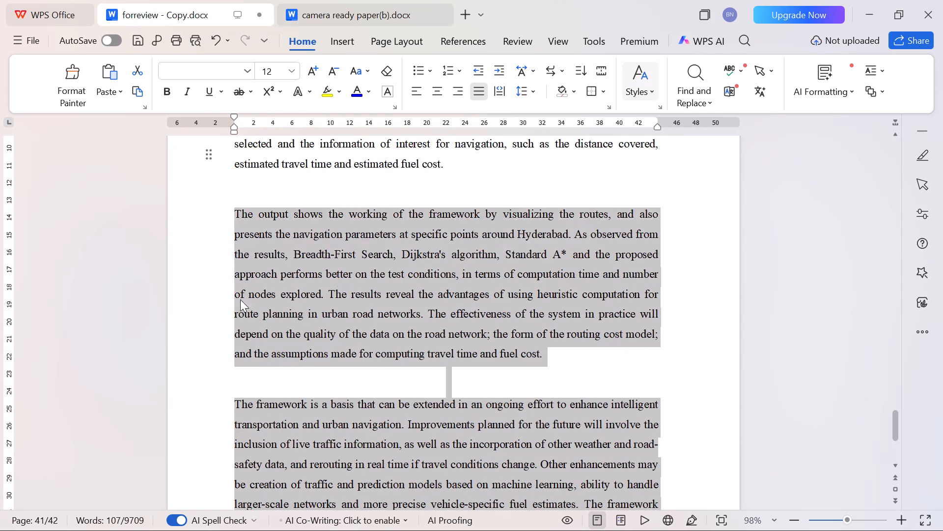
{"action": "left_click_drag", "start_coordinate": [240, 299], "coordinate": [226, 300]}
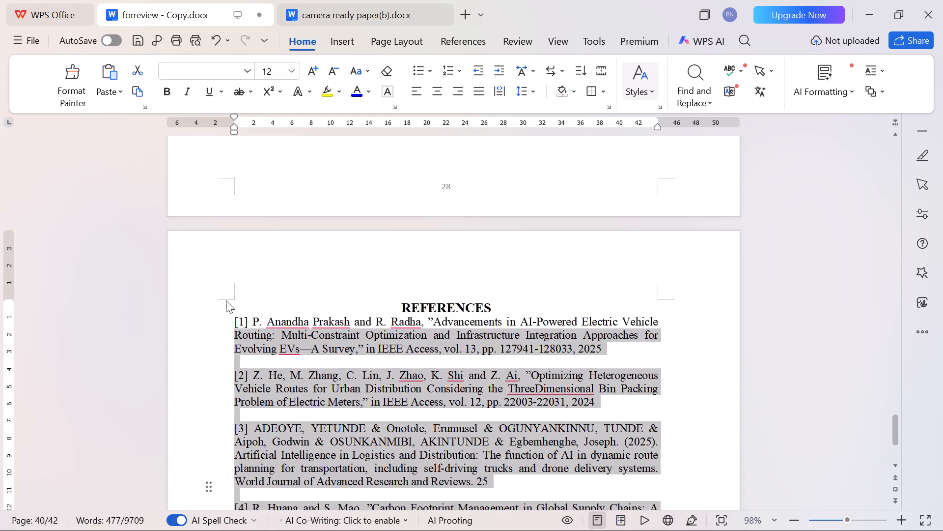
{"action": "left_click_drag", "start_coordinate": [226, 300], "coordinate": [219, 324]}
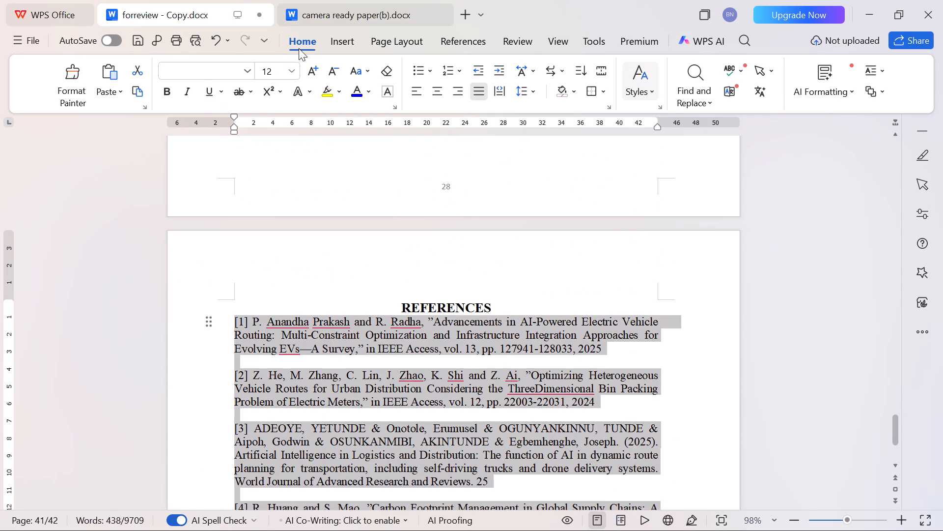
{"action": "left_click", "coordinate": [224, 74]}
{"action": "type", "text": "times"}
{"action": "key", "text": "Down"}
{"action": "key", "text": "Return"}
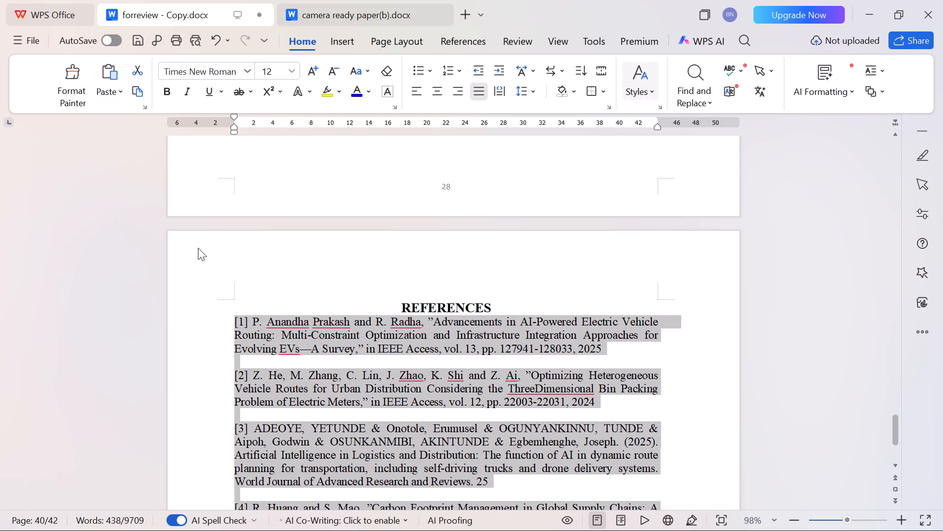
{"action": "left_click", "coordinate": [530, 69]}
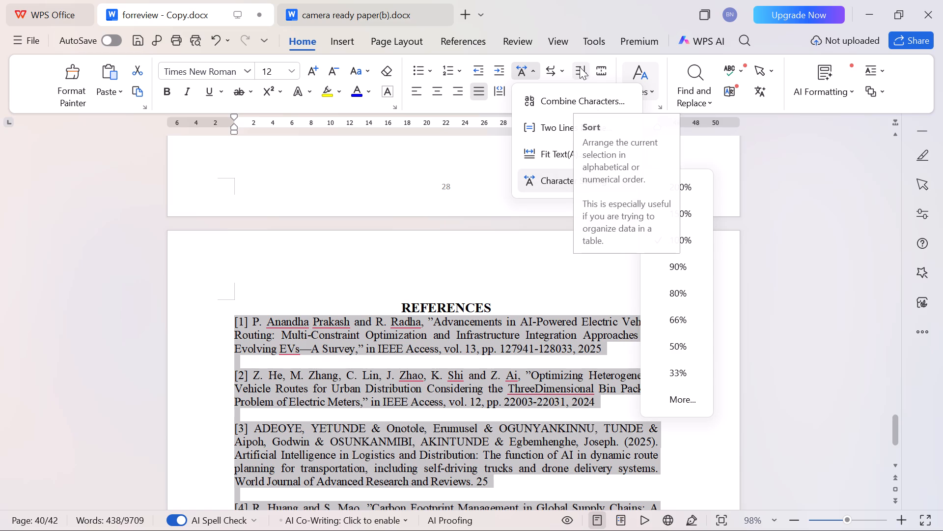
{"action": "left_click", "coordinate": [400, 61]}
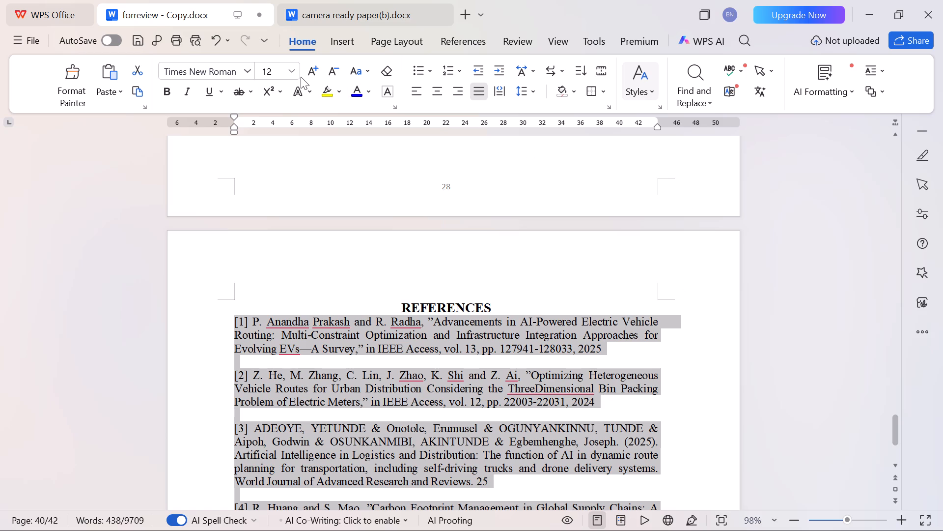
{"action": "key", "text": "Print"}
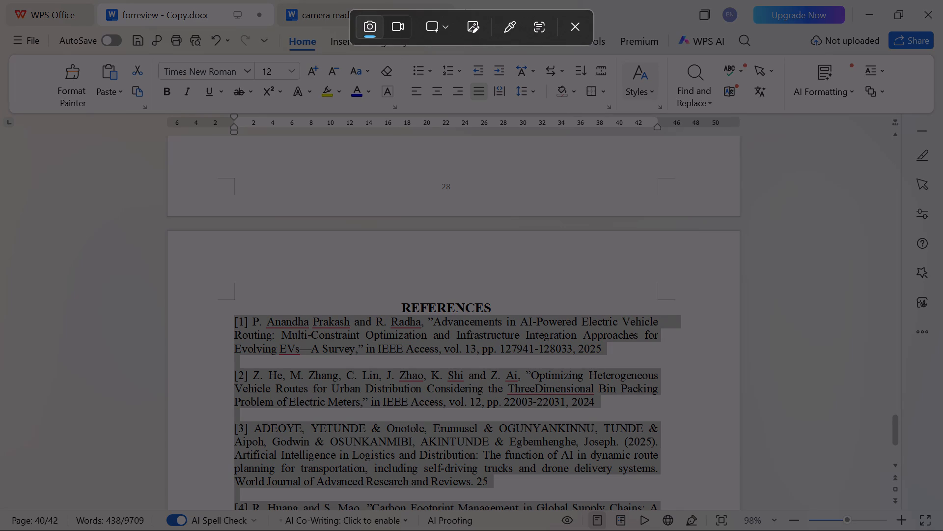
{"action": "left_click_drag", "start_coordinate": [12, 49], "coordinate": [931, 127]}
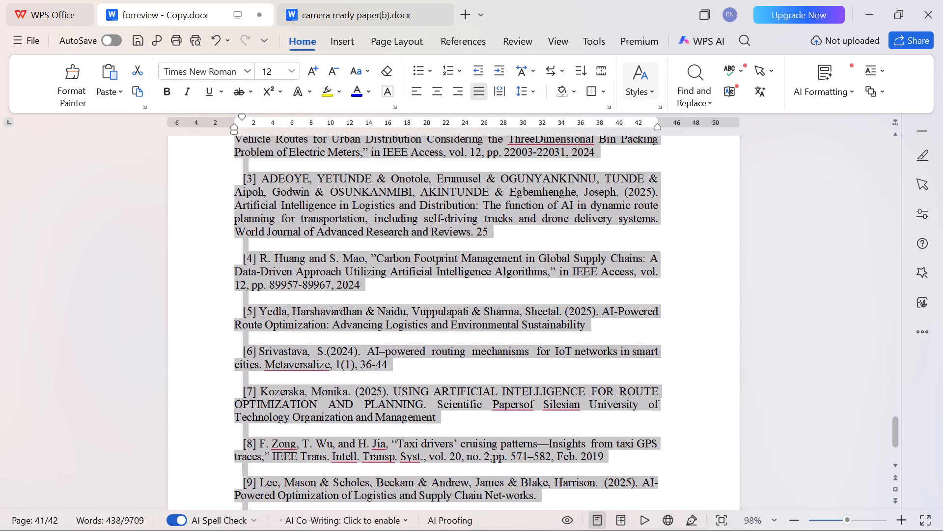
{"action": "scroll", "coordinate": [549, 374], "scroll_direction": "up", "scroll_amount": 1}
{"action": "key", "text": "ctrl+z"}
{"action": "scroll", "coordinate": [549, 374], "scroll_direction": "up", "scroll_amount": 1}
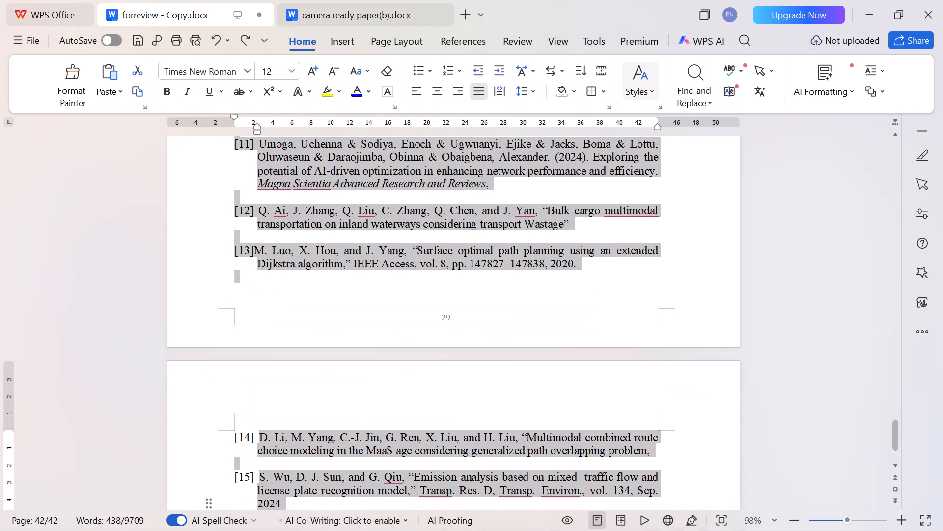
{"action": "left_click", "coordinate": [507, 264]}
Return to the start of the references and examine the bullet, numbering, multilevel and custom list formats available.
{"action": "scroll", "coordinate": [507, 264], "scroll_direction": "up", "scroll_amount": 5}
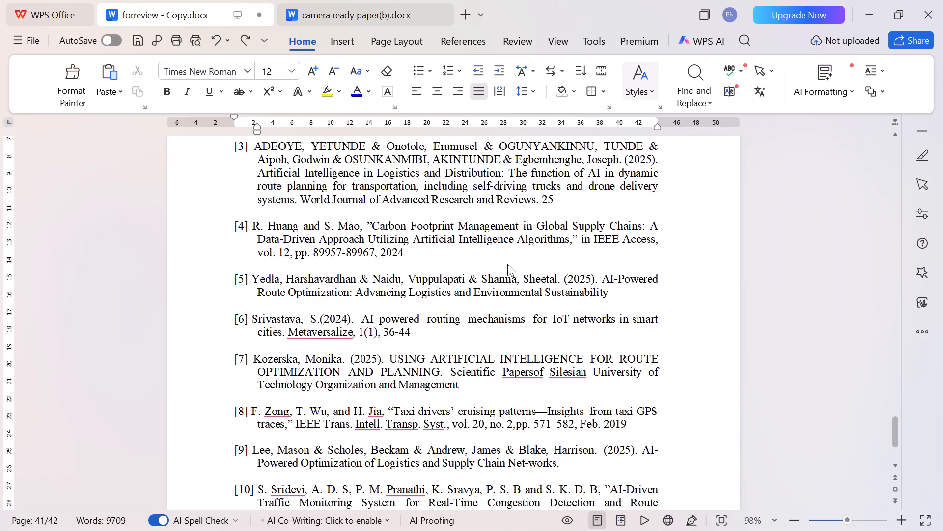
{"action": "scroll", "coordinate": [507, 264], "scroll_direction": "up", "scroll_amount": 2}
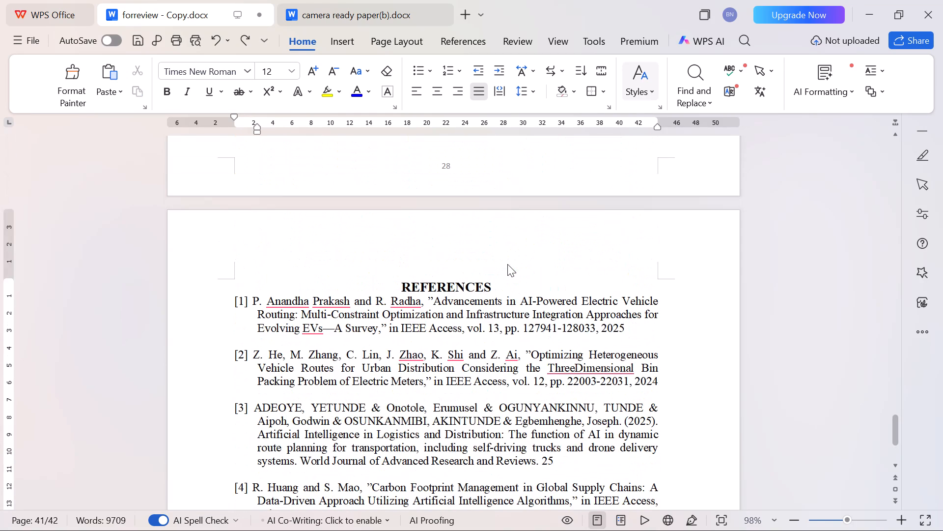
{"action": "left_click", "coordinate": [457, 71]}
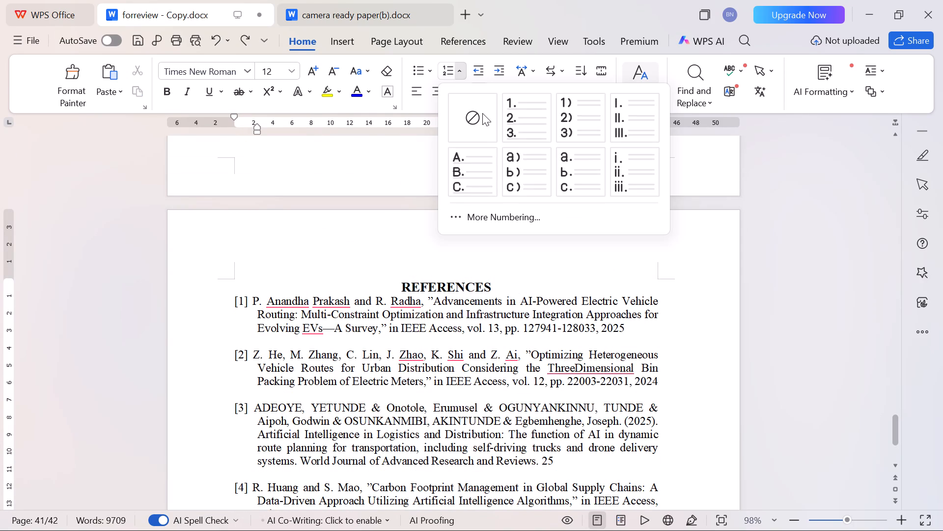
{"action": "left_click", "coordinate": [484, 222]}
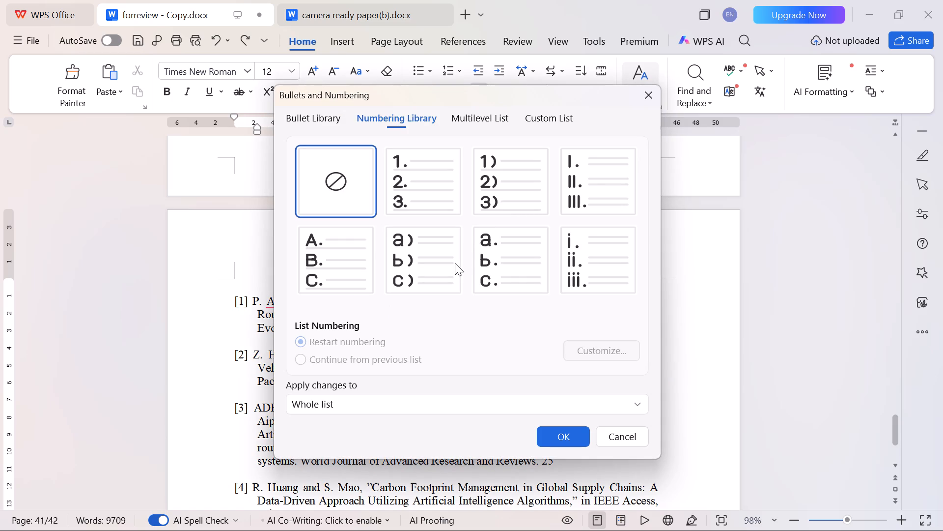
{"action": "scroll", "coordinate": [455, 263], "scroll_direction": "down", "scroll_amount": 1}
{"action": "left_click", "coordinate": [601, 401]}
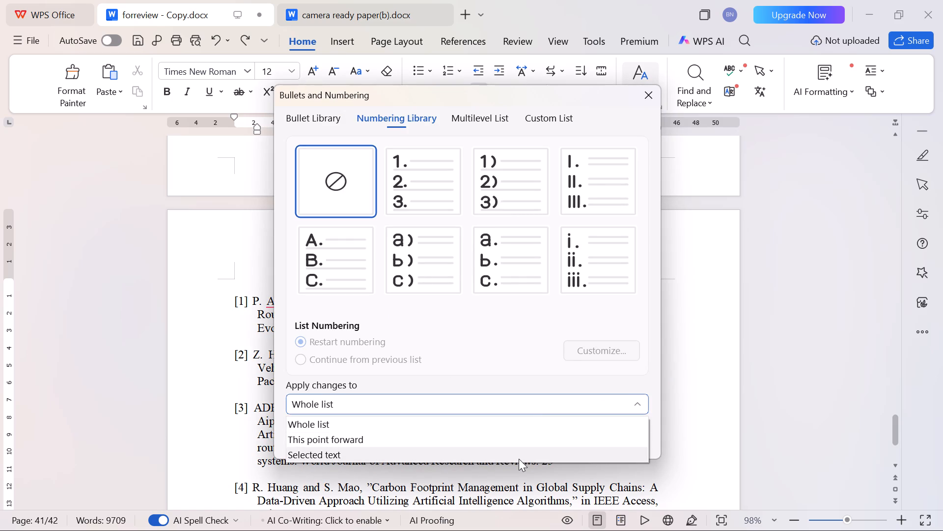
{"action": "left_click", "coordinate": [536, 408]}
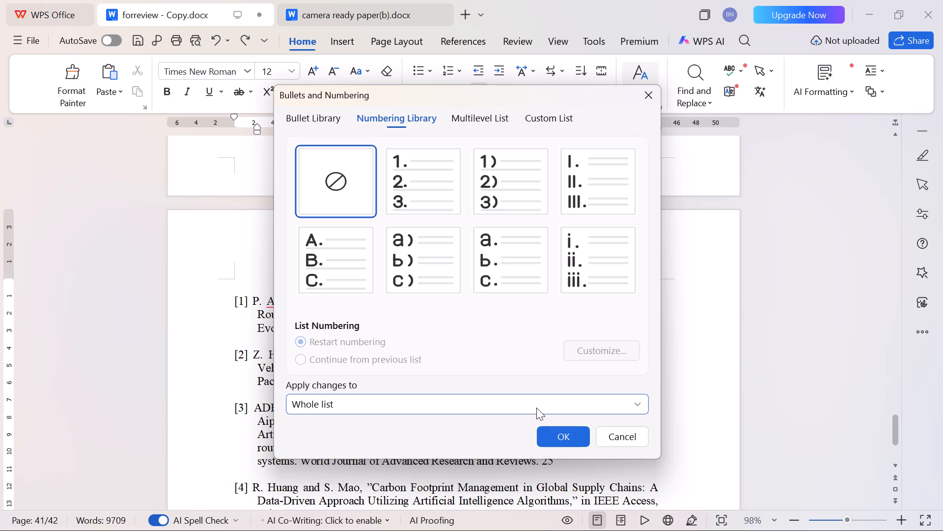
{"action": "left_click", "coordinate": [335, 113]}
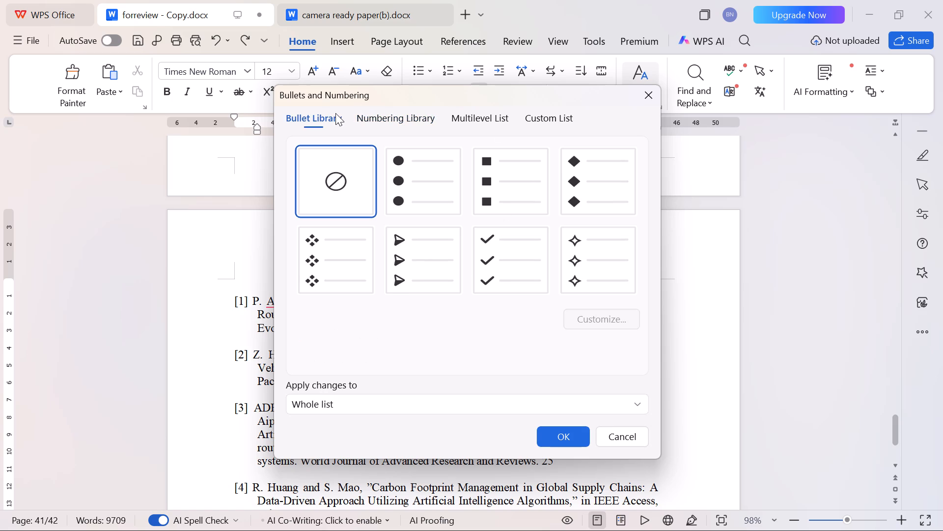
{"action": "left_click", "coordinate": [374, 126]}
{"action": "left_click", "coordinate": [456, 125]}
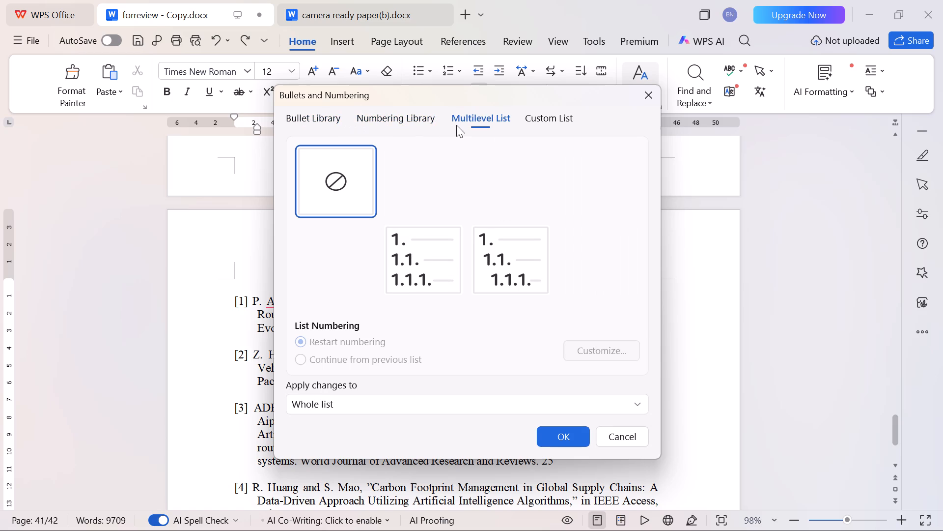
{"action": "left_click", "coordinate": [531, 120]}
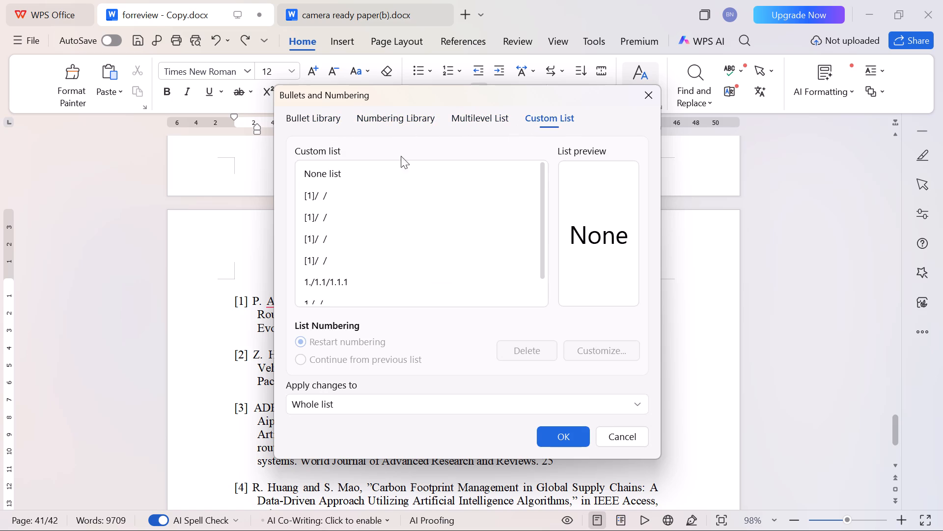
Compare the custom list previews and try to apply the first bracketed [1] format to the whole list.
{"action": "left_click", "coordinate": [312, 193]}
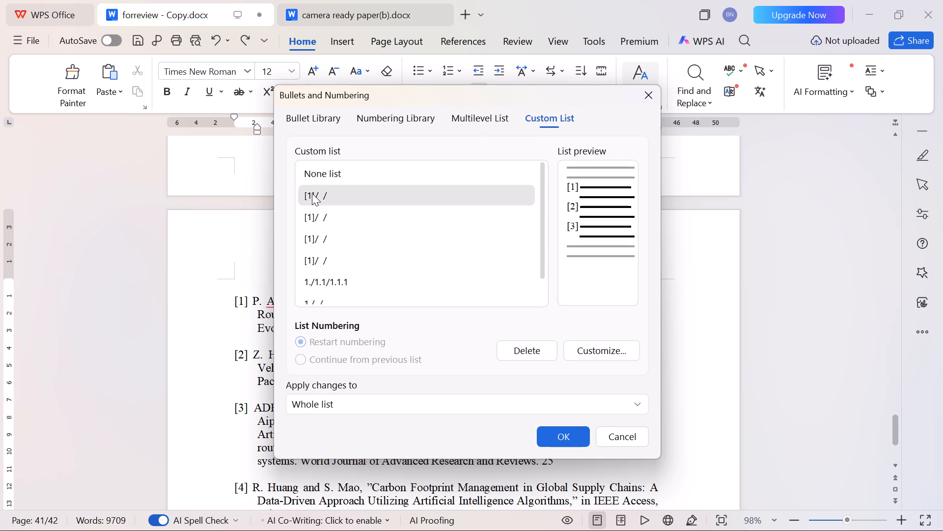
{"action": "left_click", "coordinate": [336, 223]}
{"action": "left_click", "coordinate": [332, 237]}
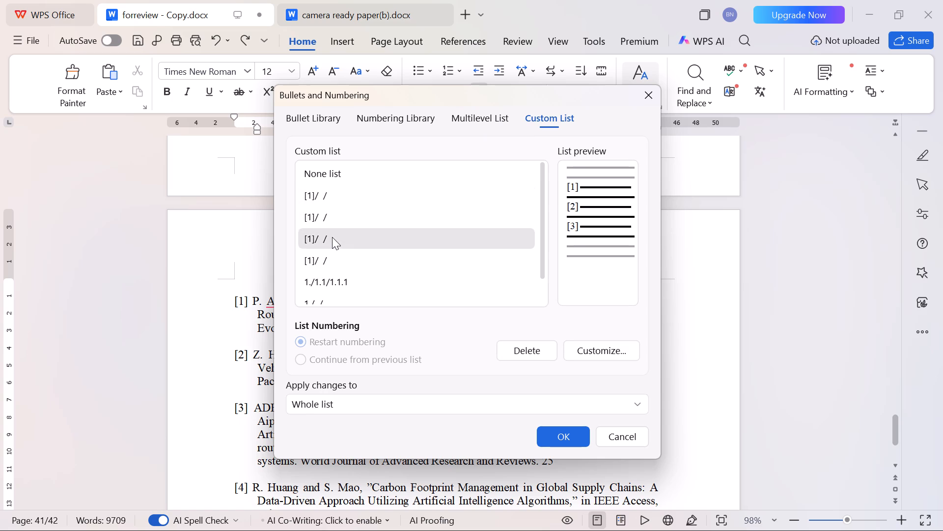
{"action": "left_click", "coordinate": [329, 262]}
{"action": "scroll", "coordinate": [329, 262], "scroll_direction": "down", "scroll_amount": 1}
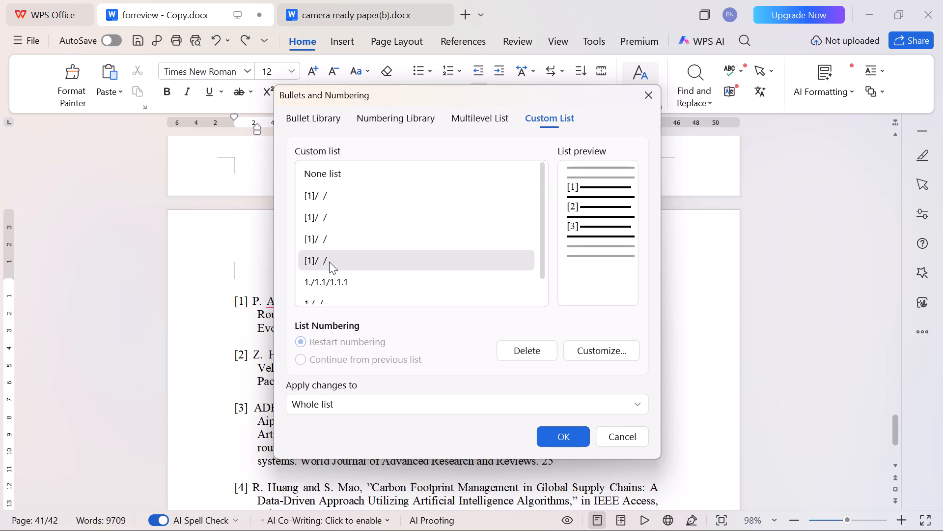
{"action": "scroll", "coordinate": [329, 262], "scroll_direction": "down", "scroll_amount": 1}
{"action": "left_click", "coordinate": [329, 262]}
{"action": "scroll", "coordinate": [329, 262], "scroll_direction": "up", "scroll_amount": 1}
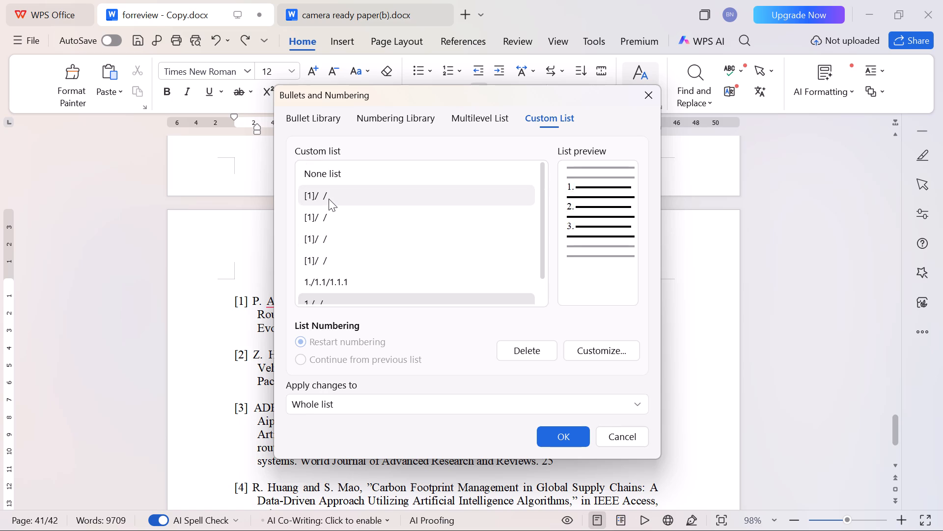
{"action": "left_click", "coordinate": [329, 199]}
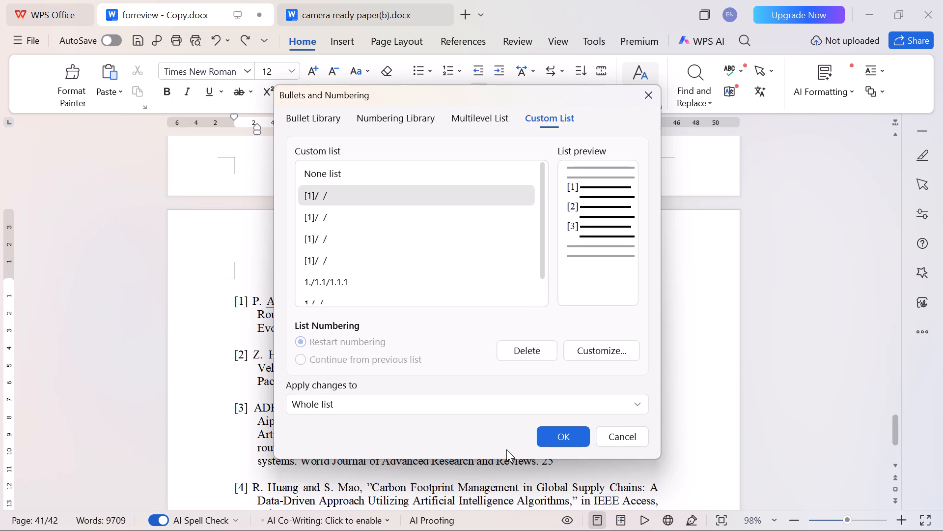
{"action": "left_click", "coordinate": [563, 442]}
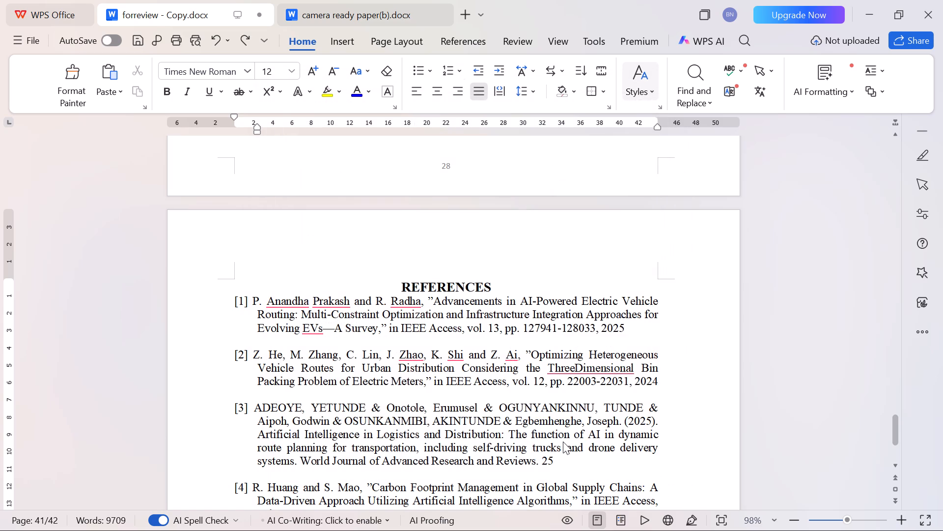
Add two lines below the REFERENCES heading, justify the second one and enter [1] followed by a space on it.
{"action": "left_click", "coordinate": [512, 291]}
{"action": "key", "text": "Return"}
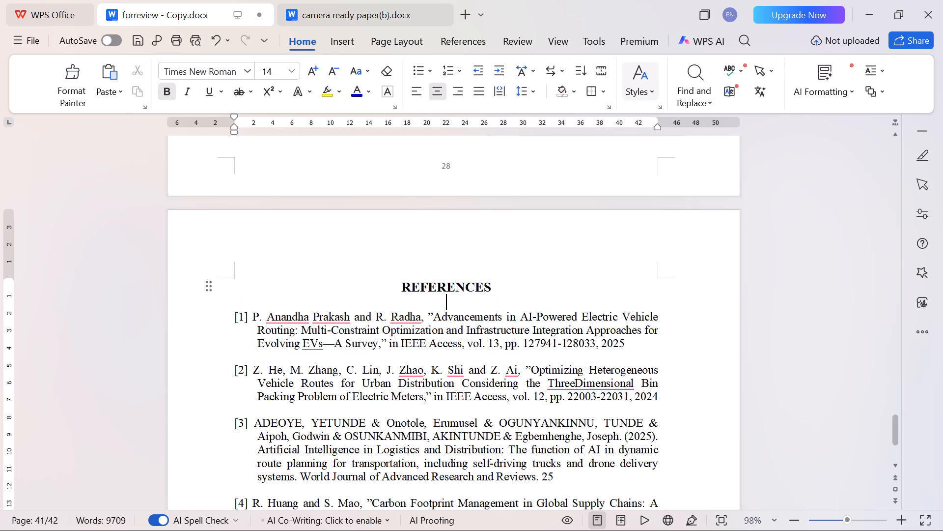
{"action": "key", "text": "Return"}
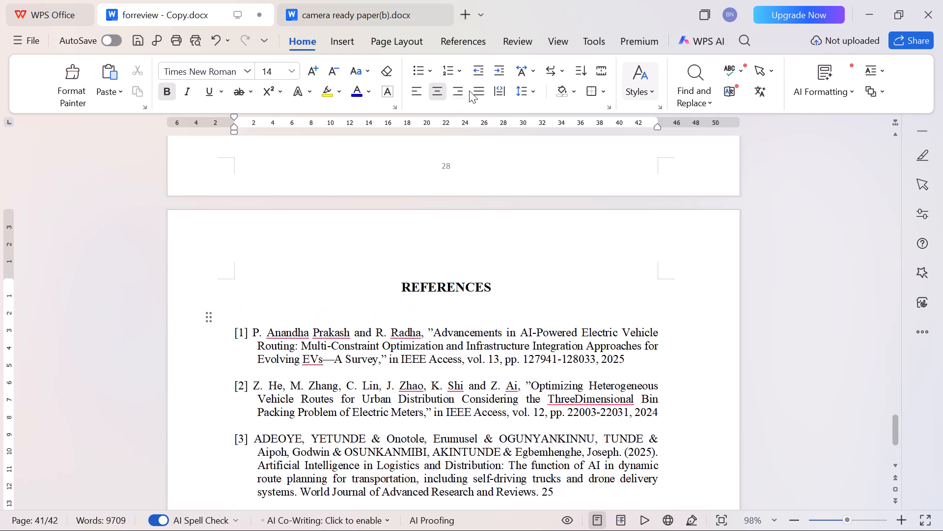
{"action": "left_click", "coordinate": [469, 90]}
{"action": "left_click", "coordinate": [476, 90]}
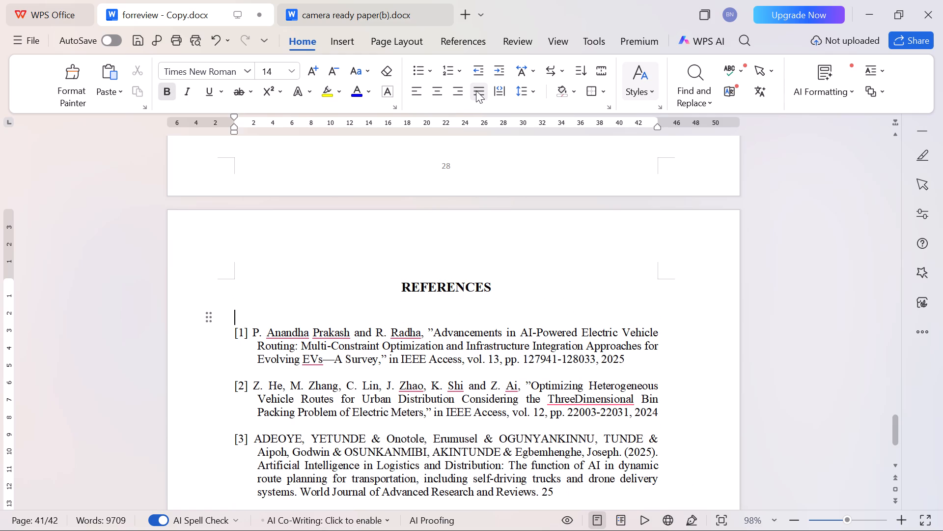
{"action": "key", "text": "1"}
{"action": "key", "text": "Return"}
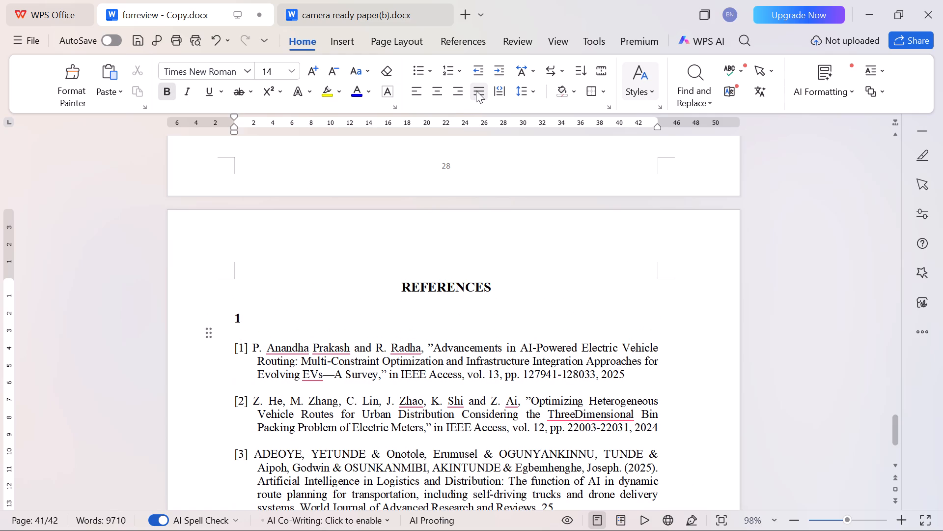
{"action": "key", "text": "BackSpace"}
{"action": "key", "text": "BackSpace"}
{"action": "type", "text": "[1]"}
{"action": "key", "text": "space"}
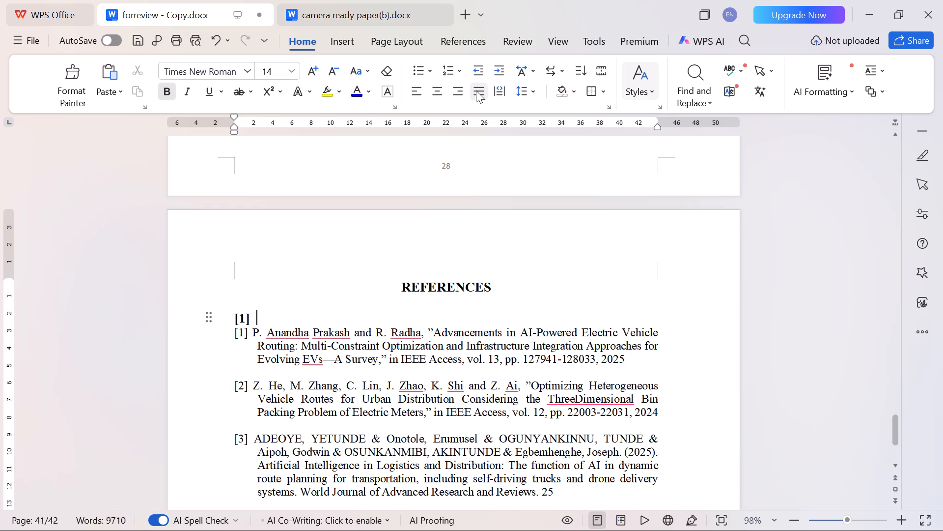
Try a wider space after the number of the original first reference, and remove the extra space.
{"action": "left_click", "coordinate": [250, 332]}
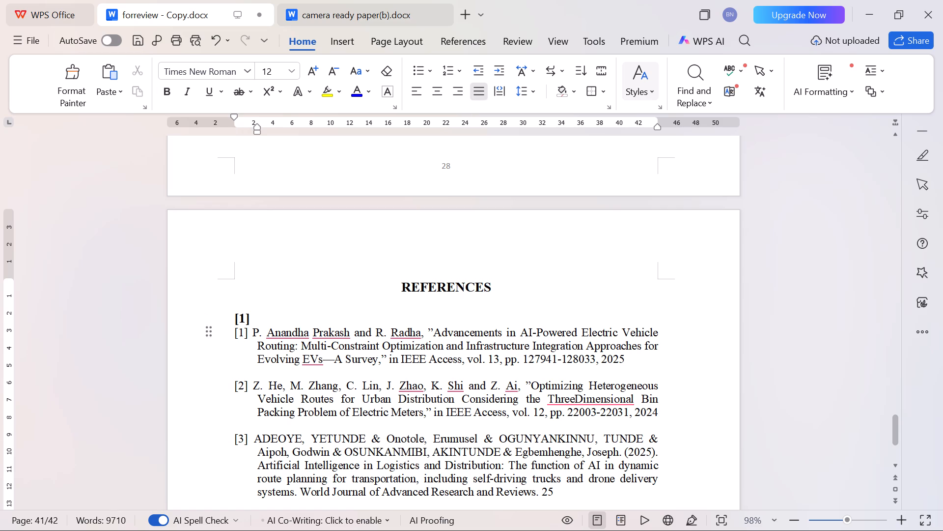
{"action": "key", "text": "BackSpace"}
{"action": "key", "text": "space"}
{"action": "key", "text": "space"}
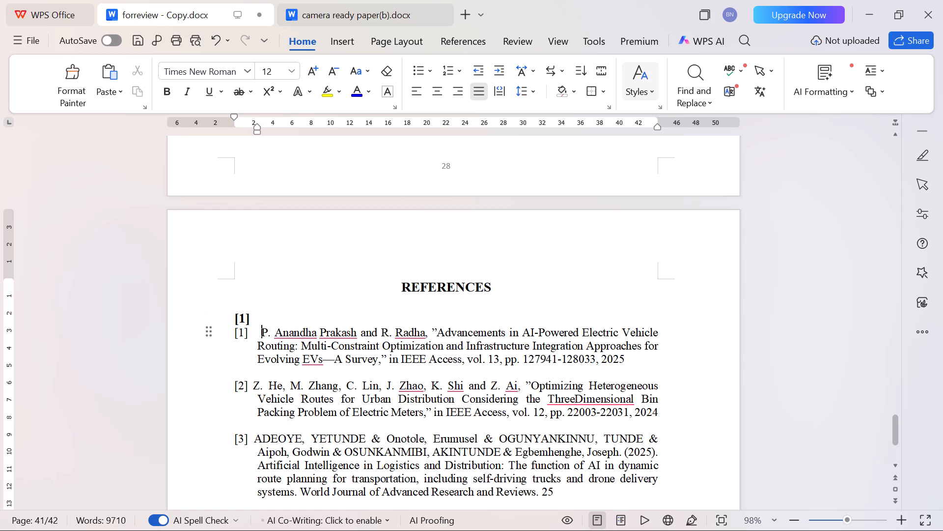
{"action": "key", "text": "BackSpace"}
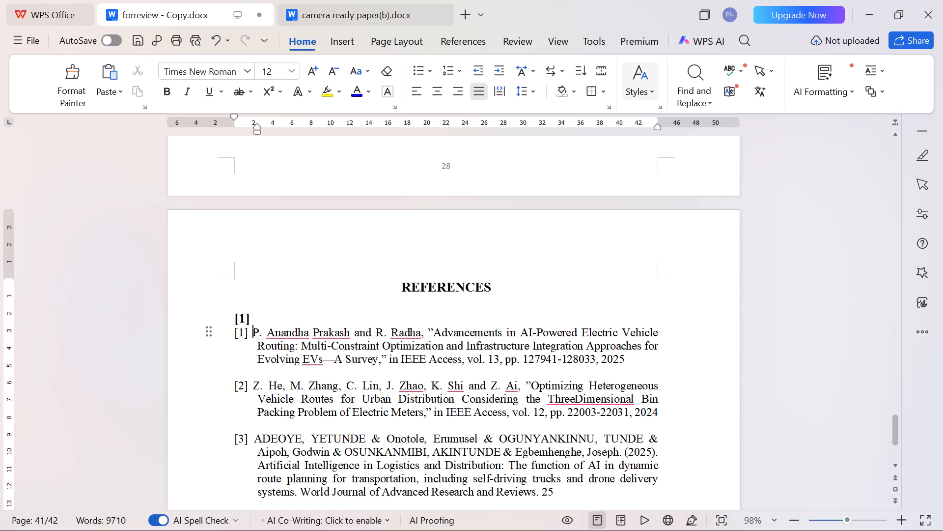
Move the first reference's text behind the new [1] and start the following numbered line after it.
{"action": "scroll", "coordinate": [256, 352], "scroll_direction": "down", "scroll_amount": 2}
{"action": "scroll", "coordinate": [256, 352], "scroll_direction": "up", "scroll_amount": 2}
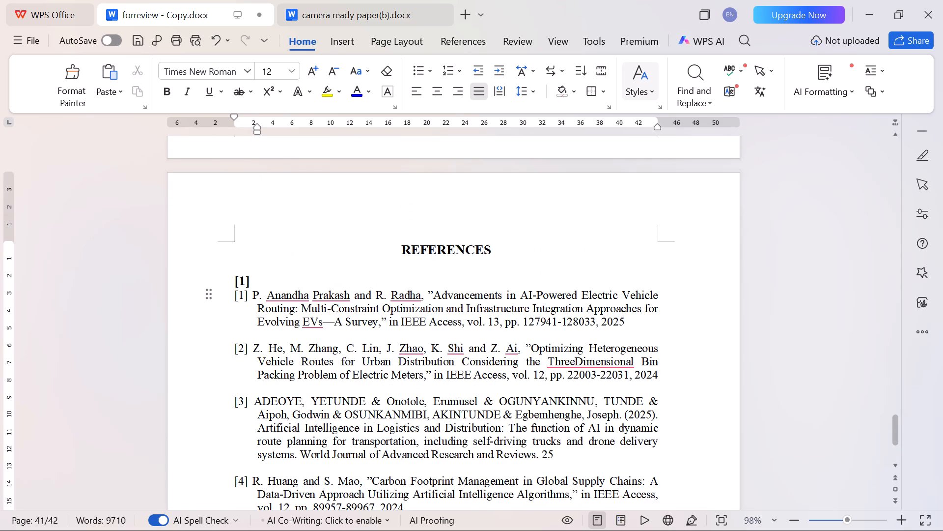
{"action": "left_click_drag", "start_coordinate": [630, 323], "coordinate": [254, 299]}
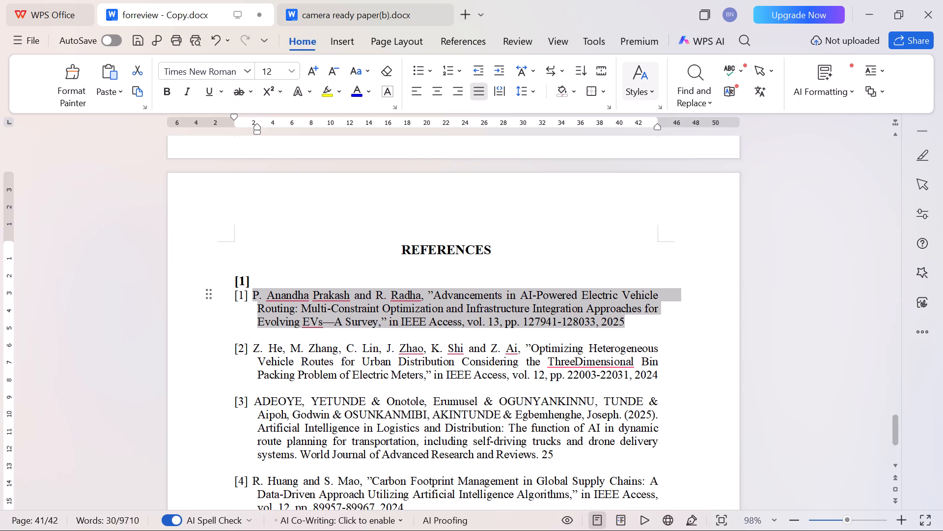
{"action": "key", "text": "ctrl+x"}
{"action": "left_click", "coordinate": [260, 277]}
{"action": "key", "text": "ctrl+v"}
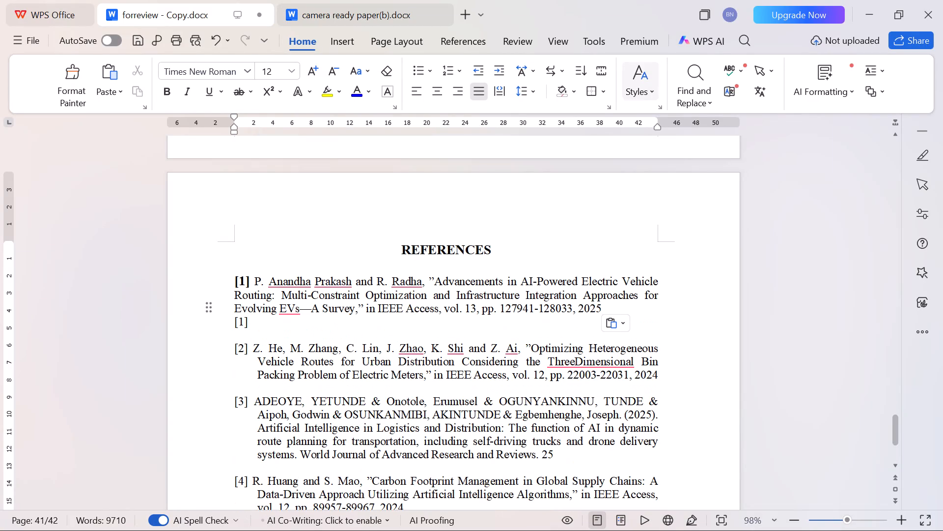
{"action": "key", "text": "Return"}
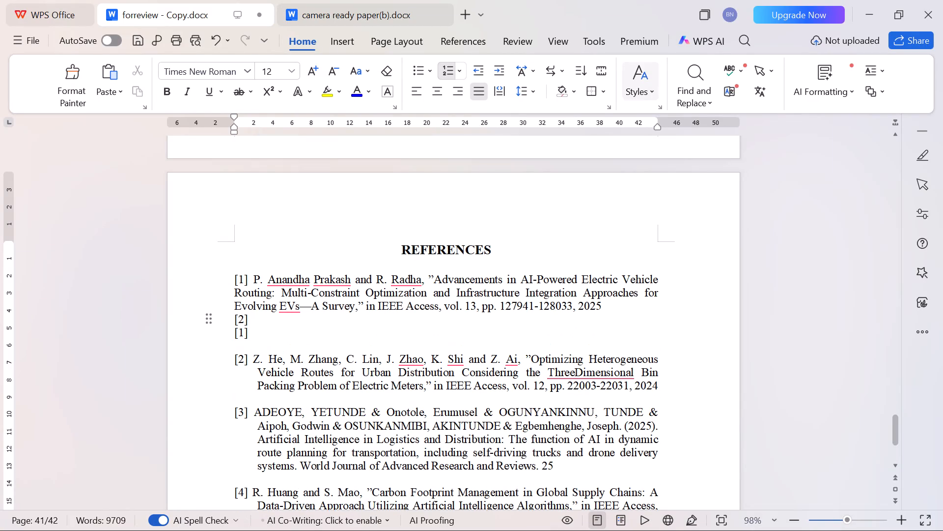
Delete the leftover manually entered [1] below the new numbered line.
{"action": "left_click", "coordinate": [327, 339]}
{"action": "key", "text": "BackSpace"}
{"action": "key", "text": "BackSpace"}
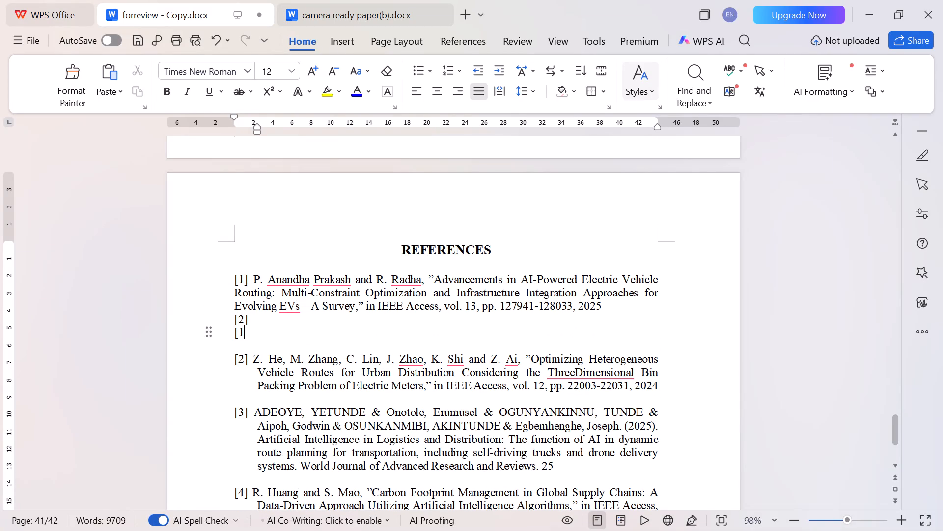
{"action": "key", "text": "BackSpace"}
{"action": "key", "text": "BackSpace"}
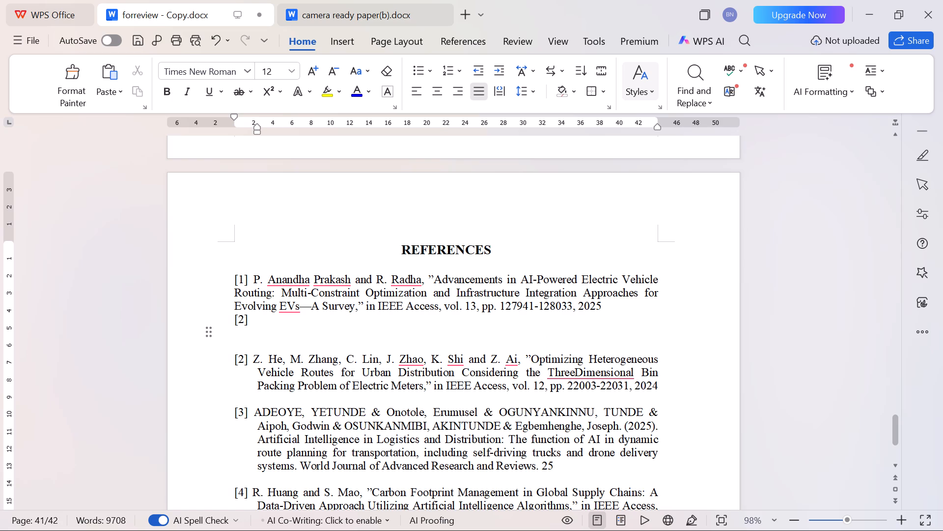
Cut the text of the second reference and paste it at the new [2] line, undoing and repeating the paste once.
{"action": "left_click_drag", "start_coordinate": [659, 385], "coordinate": [255, 361]}
{"action": "key", "text": "ctrl+x"}
{"action": "left_click", "coordinate": [265, 320]}
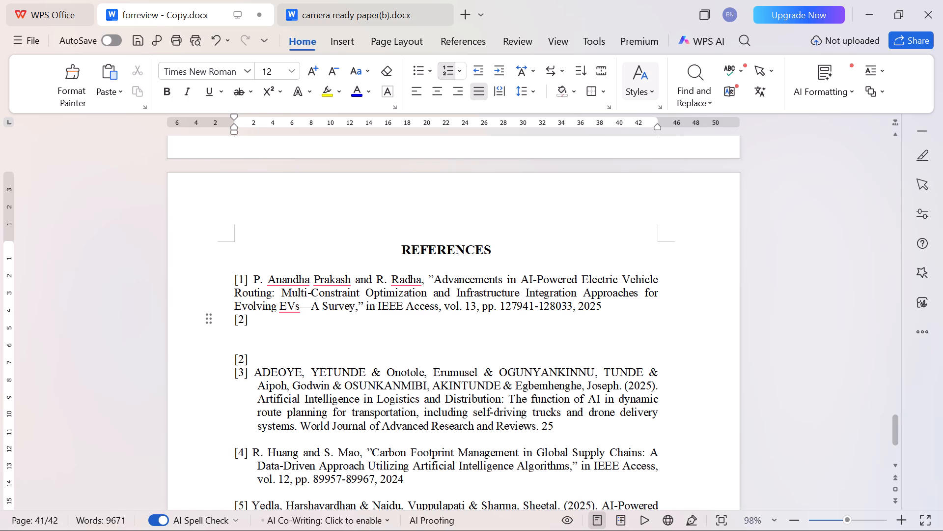
{"action": "key", "text": "ctrl+v"}
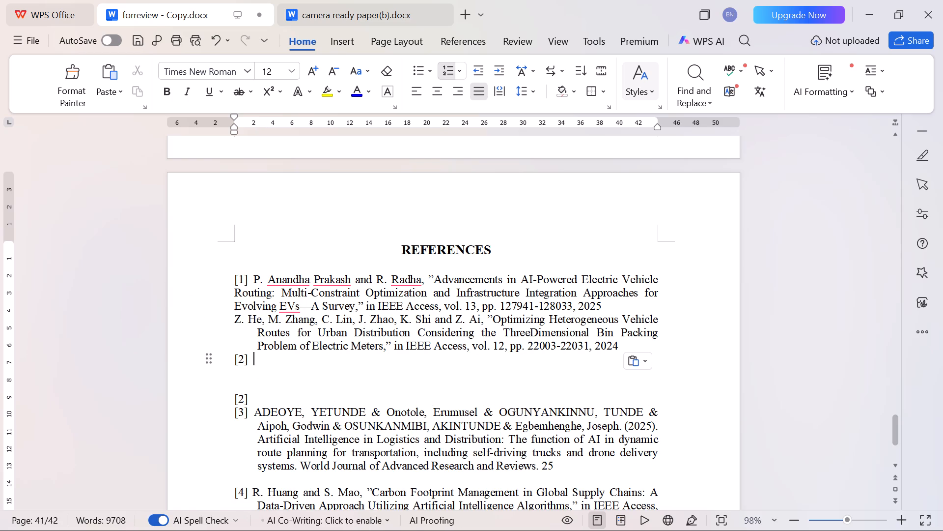
{"action": "key", "text": "ctrl+z"}
{"action": "key", "text": "ctrl+v"}
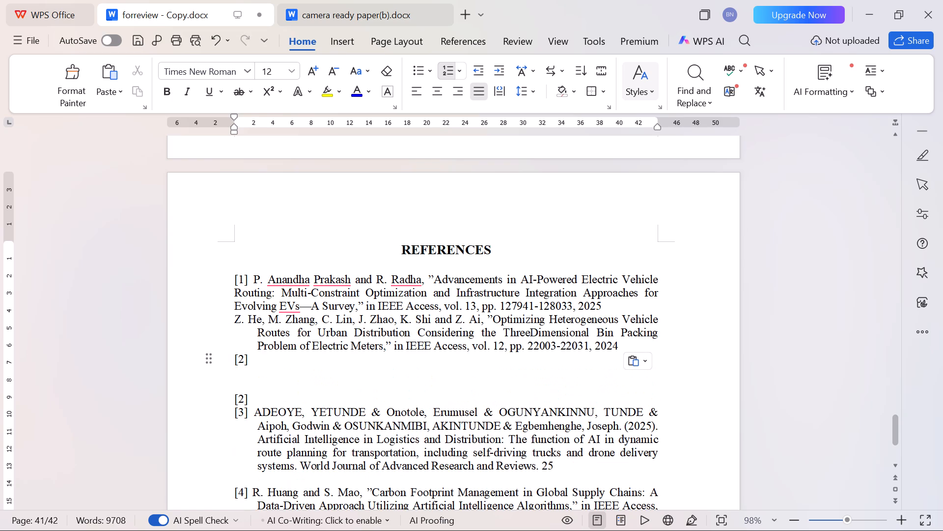
Bring the second reference's paragraph directly under the first one and enter [2] plus a space in front of its text.
{"action": "left_click", "coordinate": [618, 306]}
{"action": "key", "text": "Return"}
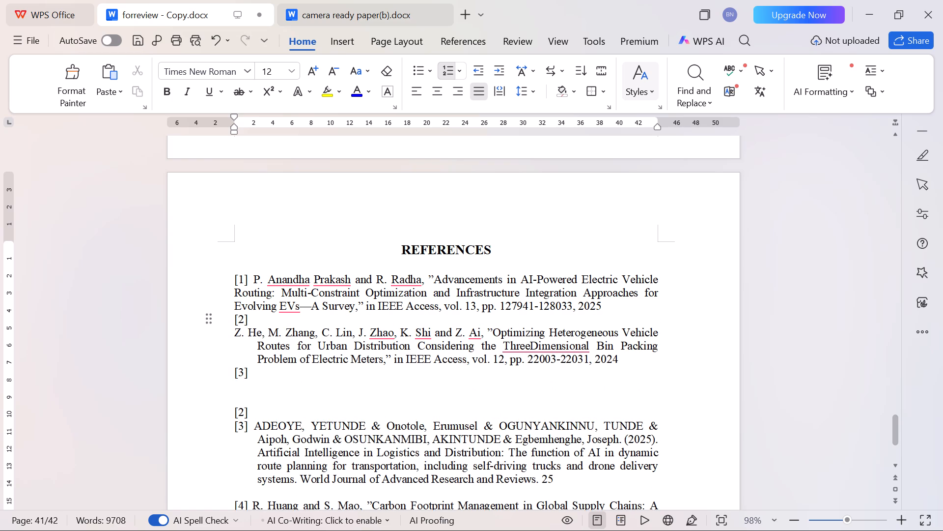
{"action": "left_click", "coordinate": [239, 334]}
{"action": "key", "text": "Left"}
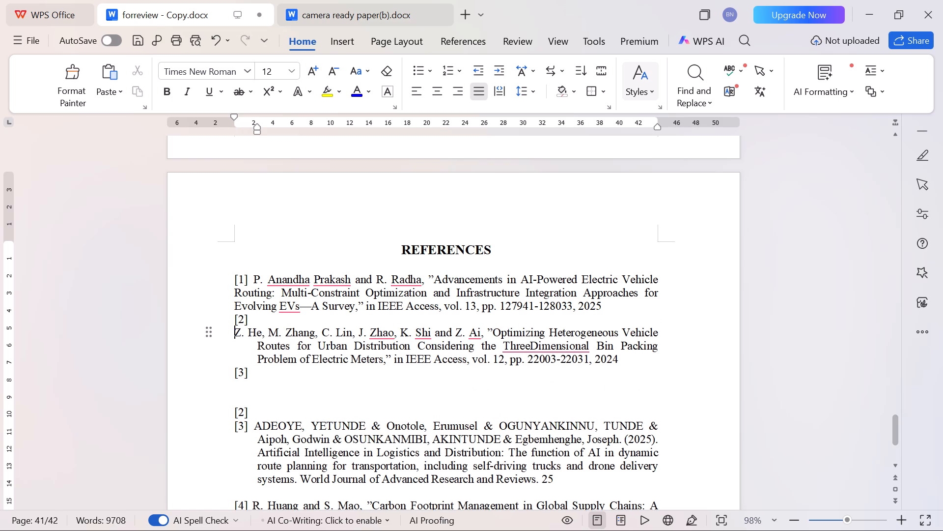
{"action": "key", "text": "BackSpace"}
{"action": "key", "text": "BackSpace"}
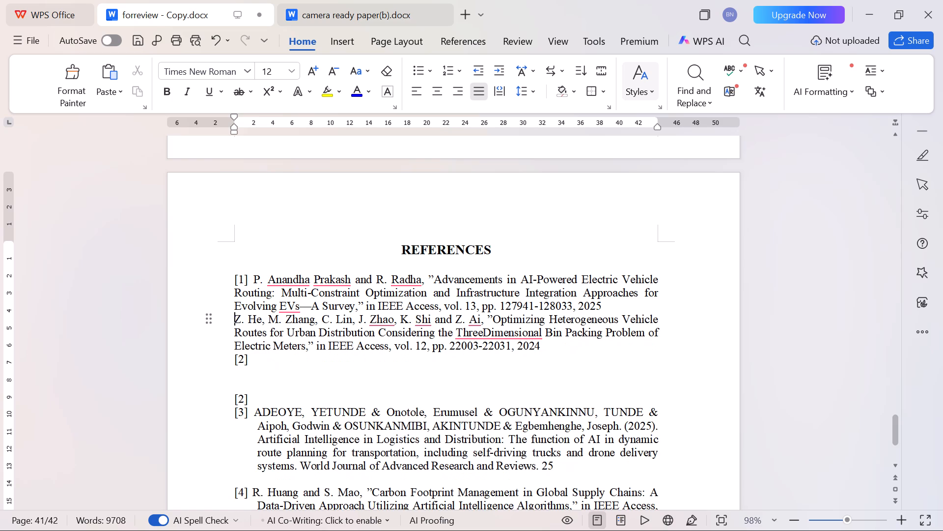
{"action": "type", "text": "[2]"}
{"action": "key", "text": "space"}
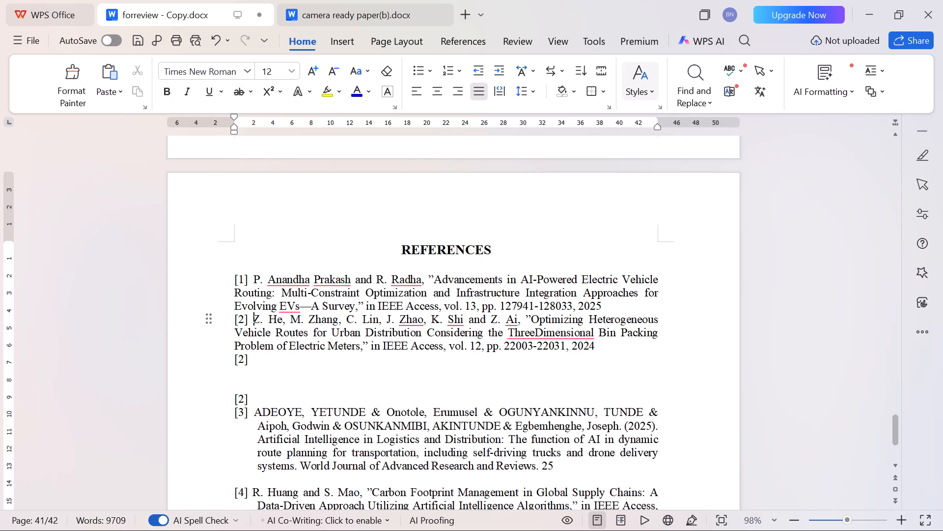
Replace the empty numbered line below the second reference with a [3] line and move the third reference's text behind it.
{"action": "left_click", "coordinate": [251, 359]}
{"action": "key", "text": "BackSpace"}
{"action": "key", "text": "BackSpace"}
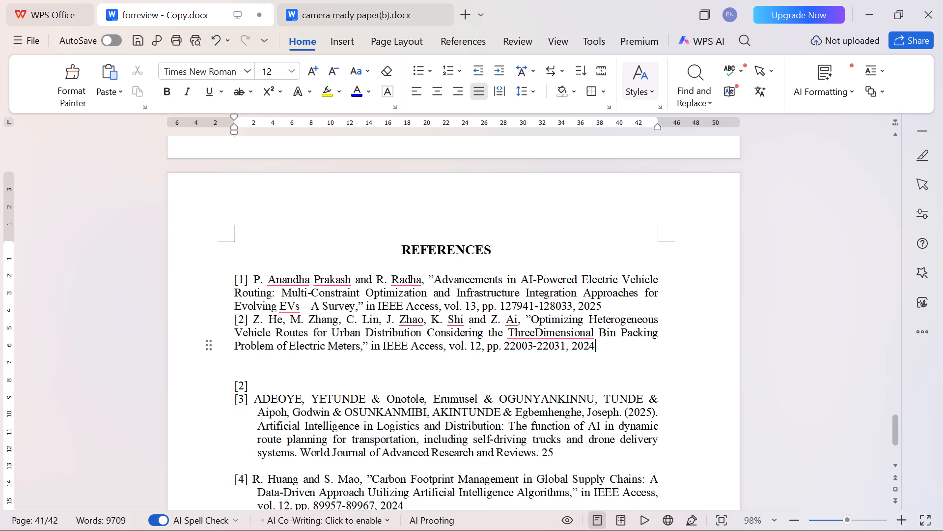
{"action": "key", "text": "Return"}
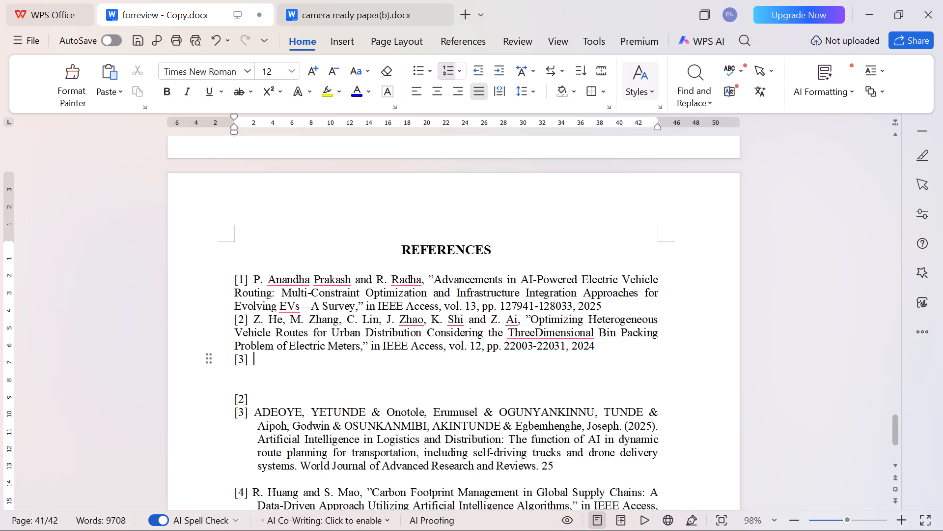
{"action": "left_click_drag", "start_coordinate": [257, 416], "coordinate": [554, 467]}
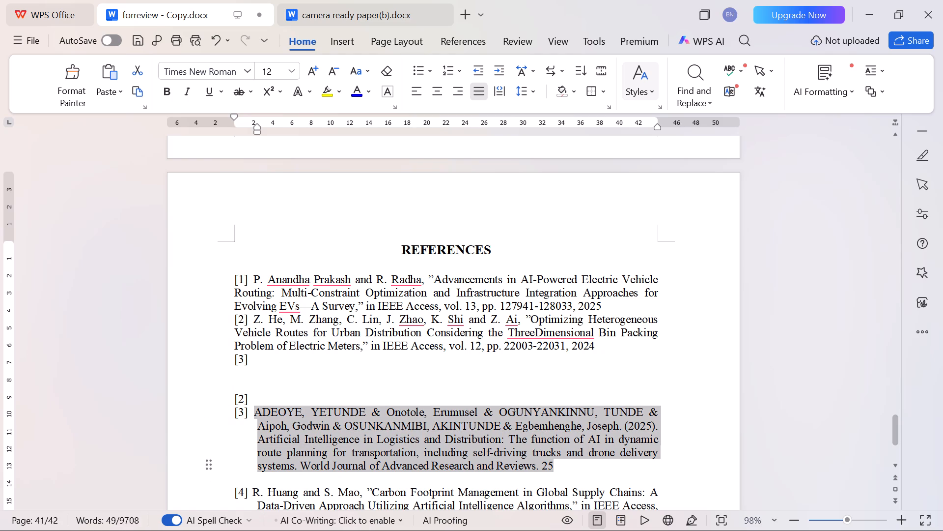
{"action": "left_click_drag", "start_coordinate": [554, 467], "coordinate": [554, 466]}
{"action": "key", "text": "ctrl+x"}
{"action": "left_click", "coordinate": [464, 359]}
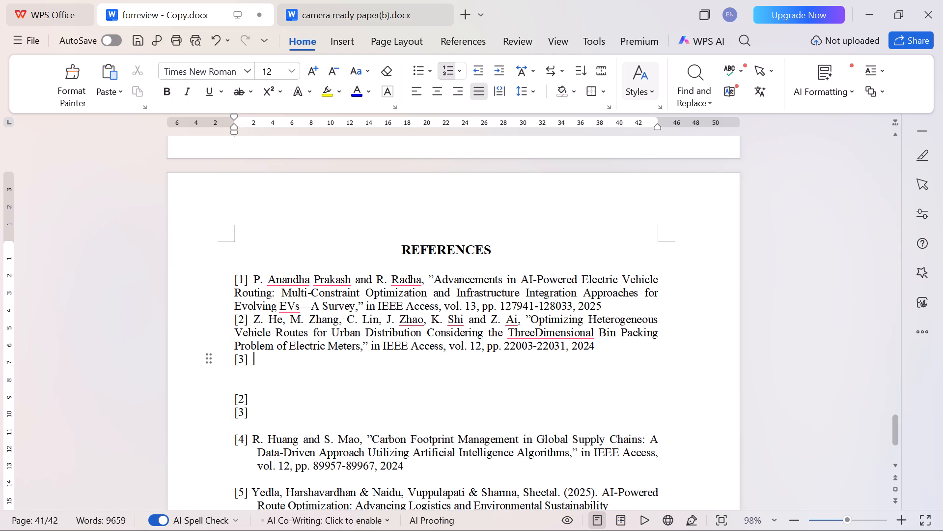
{"action": "key", "text": "ctrl+v"}
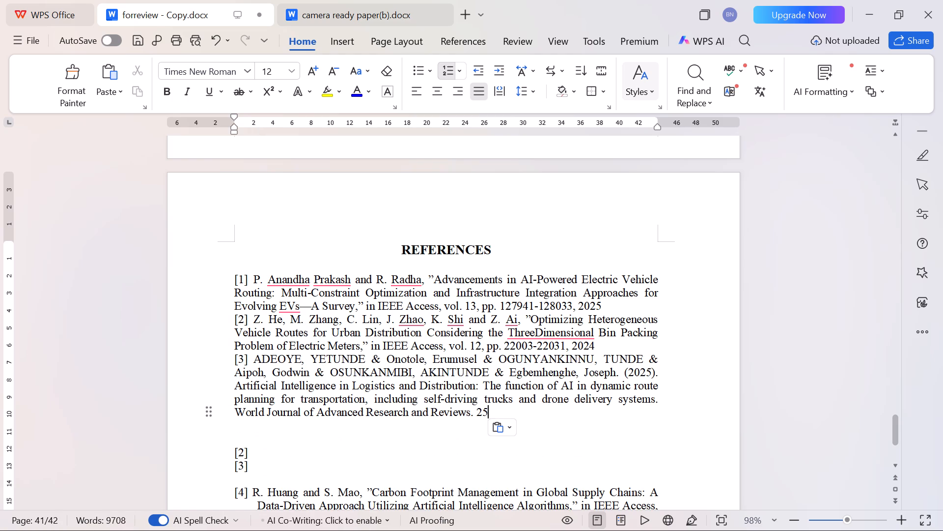
Delete the leftover manually entered [2] and [3] below the third reference.
{"action": "left_click_drag", "start_coordinate": [267, 470], "coordinate": [231, 454]}
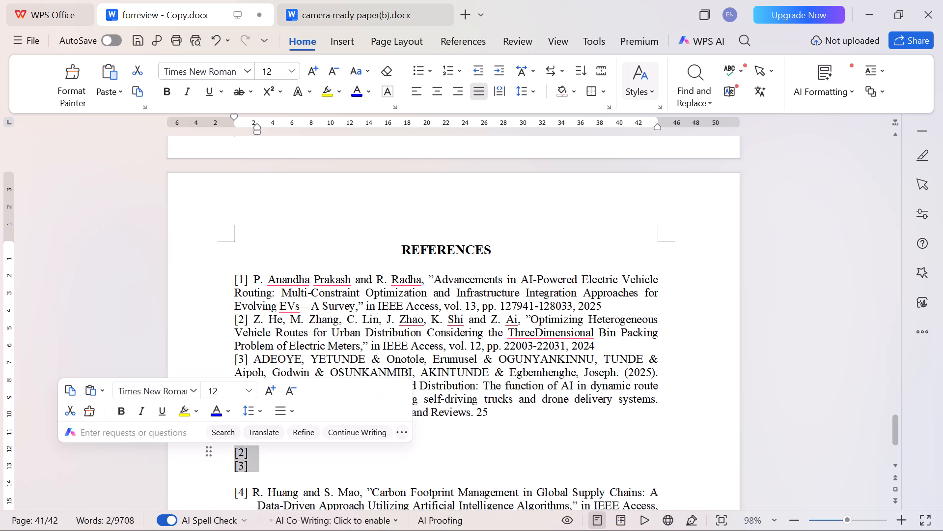
{"action": "key", "text": "BackSpace"}
{"action": "key", "text": "BackSpace"}
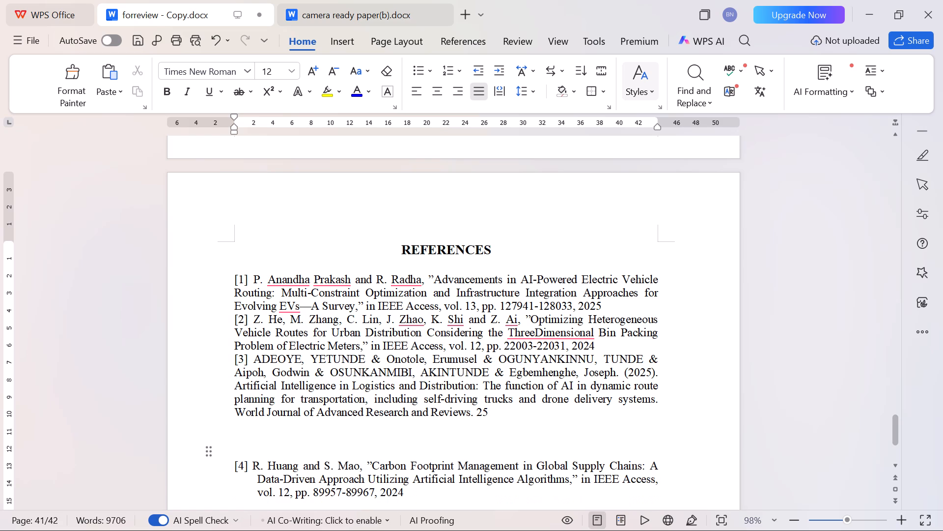
Start a [4] line after the third reference and move the "Carbon Footprint Management in Global Supply Chains" reference text behind it.
{"action": "left_click", "coordinate": [517, 413]}
{"action": "key", "text": "Return"}
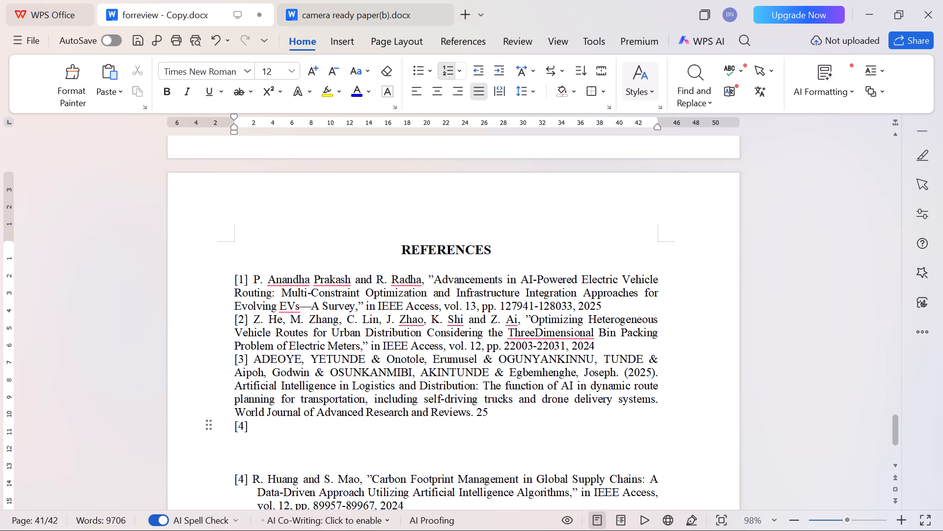
{"action": "scroll", "coordinate": [425, 418], "scroll_direction": "down", "scroll_amount": 3}
{"action": "left_click_drag", "start_coordinate": [408, 393], "coordinate": [333, 379]}
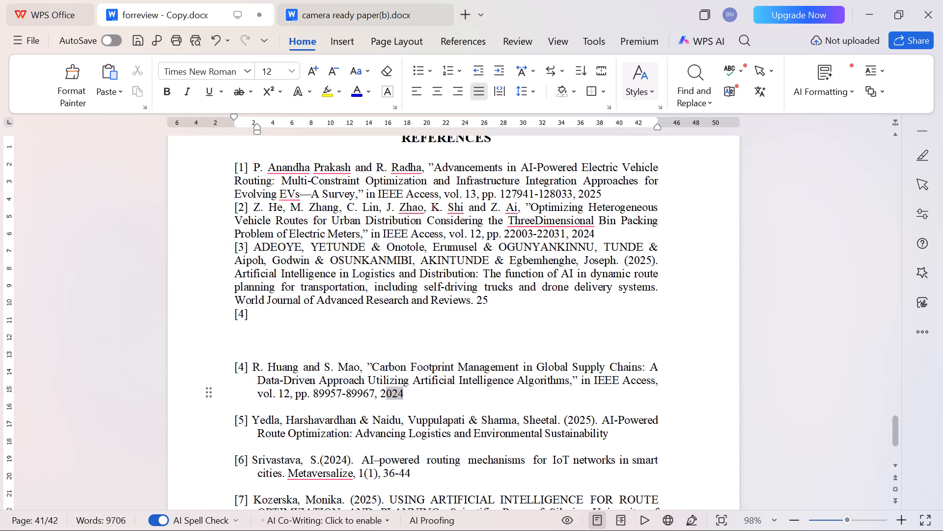
{"action": "left_click_drag", "start_coordinate": [333, 379], "coordinate": [254, 370]}
{"action": "key", "text": "ctrl+x"}
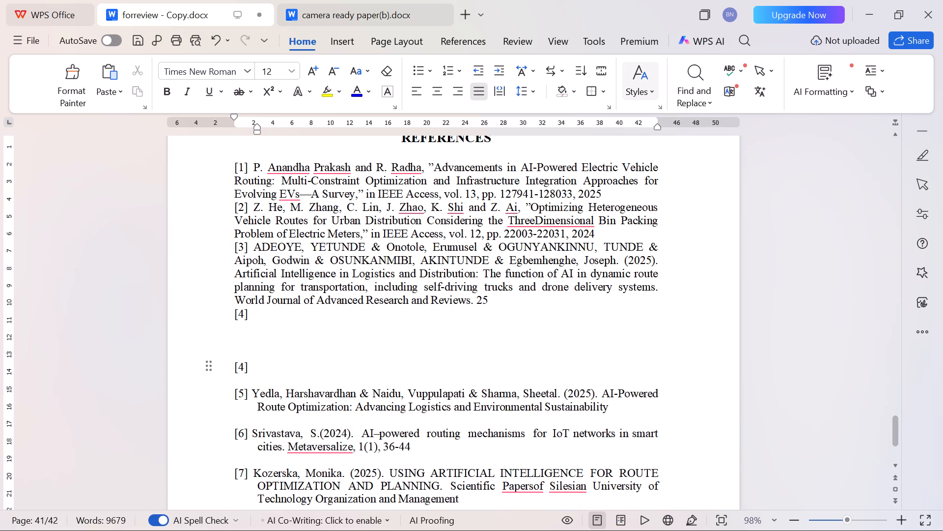
{"action": "left_click", "coordinate": [266, 314]}
{"action": "key", "text": "ctrl+v"}
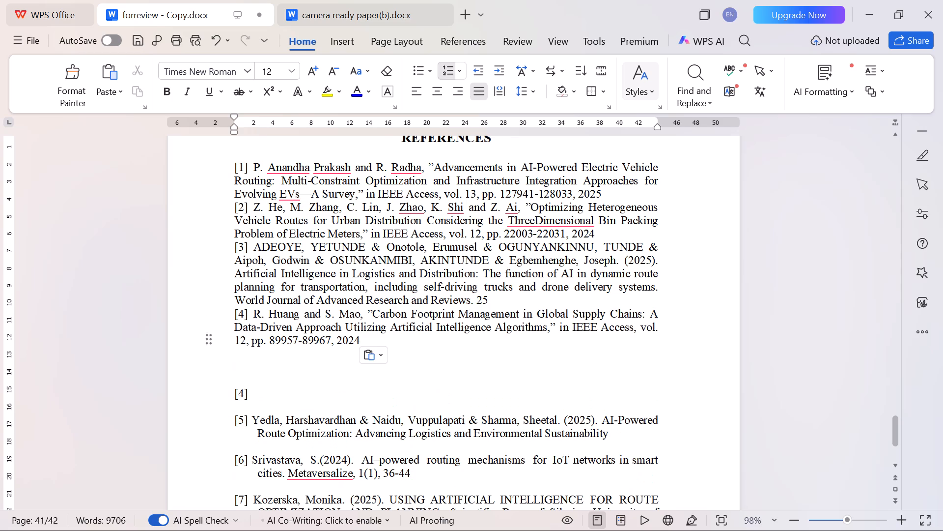
Start a [5] line after the fourth reference and move the "AI-Powered Route Optimization" reference text behind it.
{"action": "scroll", "coordinate": [266, 314], "scroll_direction": "down", "scroll_amount": 1}
{"action": "key", "text": "Return"}
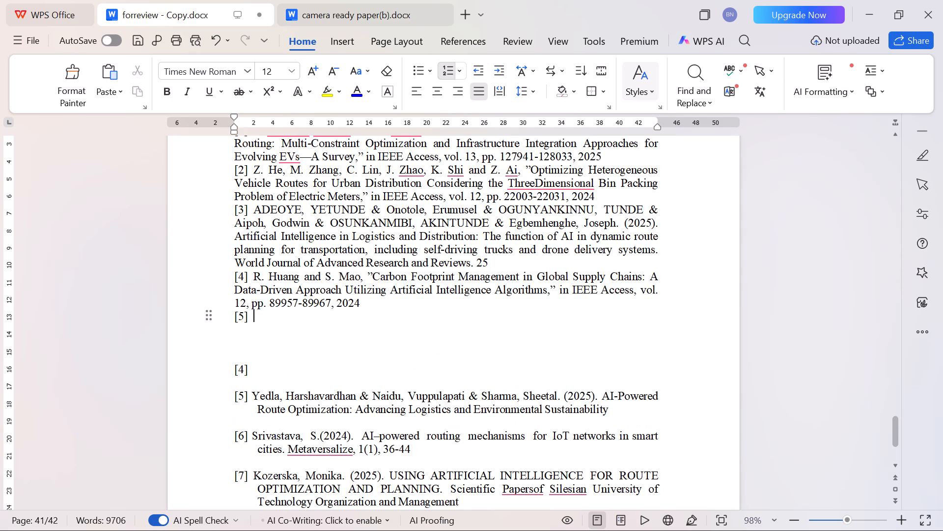
{"action": "left_click_drag", "start_coordinate": [250, 394], "coordinate": [608, 413]}
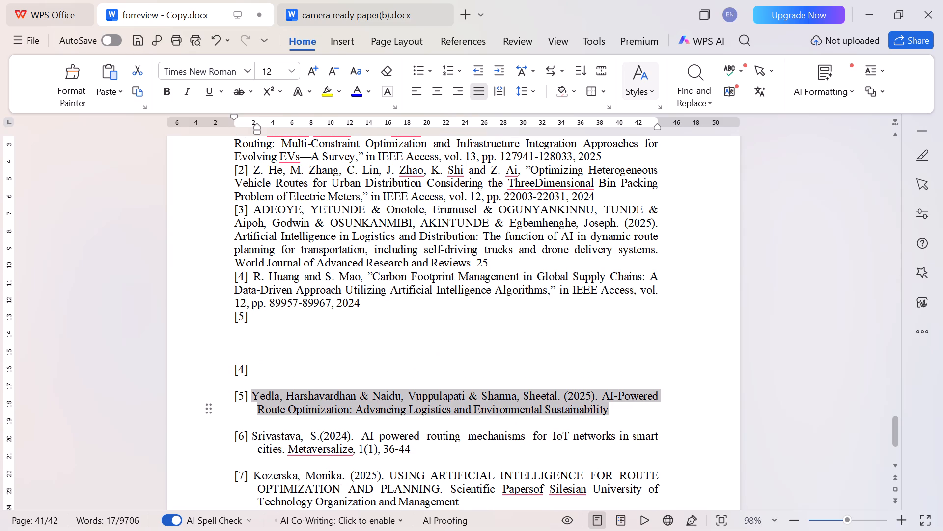
{"action": "left_click_drag", "start_coordinate": [608, 413], "coordinate": [608, 413]}
{"action": "key", "text": "ctrl+x"}
{"action": "left_click", "coordinate": [509, 312]}
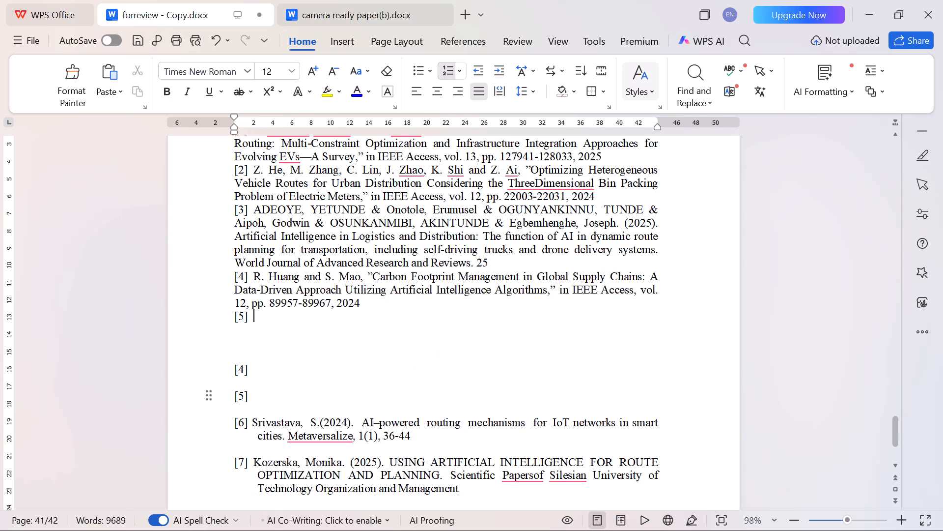
{"action": "key", "text": "ctrl+v"}
Start a [6] line after the fifth reference and move the "AI–powered routing mechanisms for IoT networks" reference text behind it.
{"action": "scroll", "coordinate": [509, 312], "scroll_direction": "down", "scroll_amount": 1}
{"action": "key", "text": "Return"}
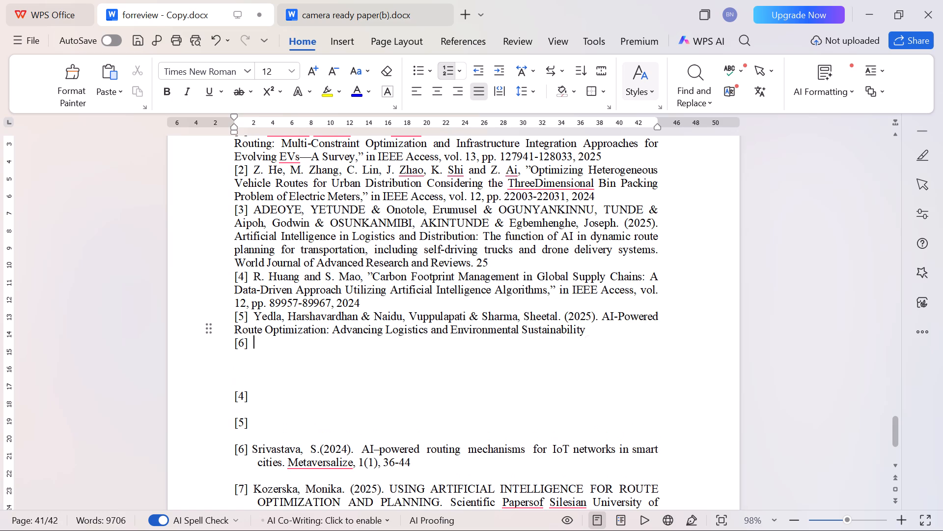
{"action": "scroll", "coordinate": [377, 387], "scroll_direction": "down", "scroll_amount": 1}
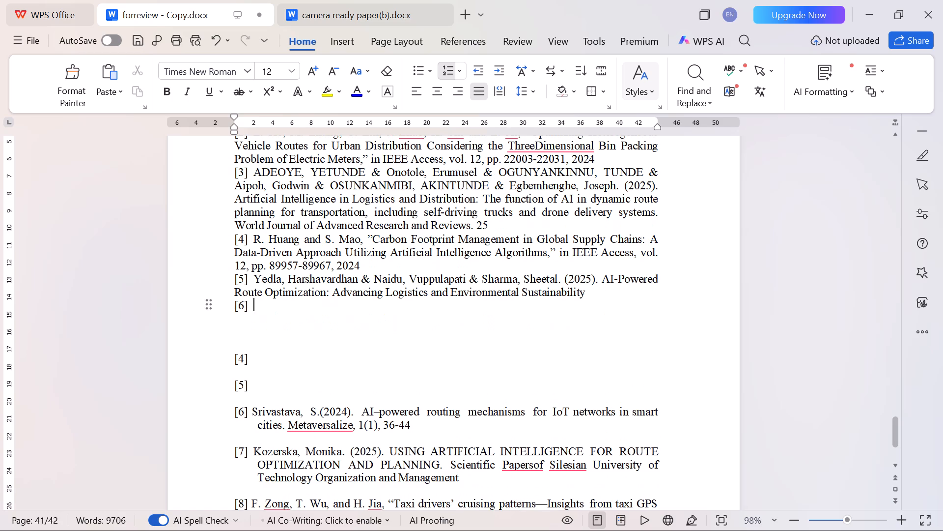
{"action": "left_click_drag", "start_coordinate": [253, 410], "coordinate": [415, 420]}
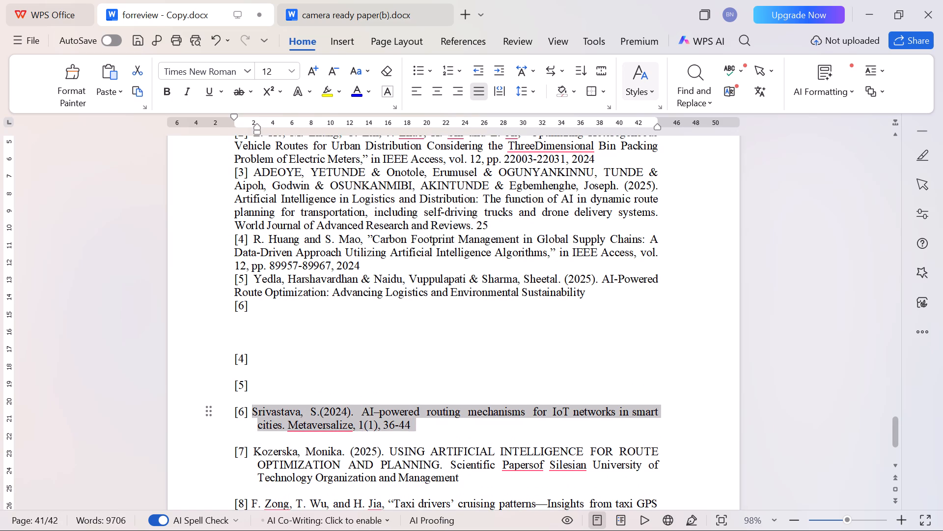
{"action": "left_click_drag", "start_coordinate": [415, 420], "coordinate": [412, 421]}
{"action": "key", "text": "ctrl+c"}
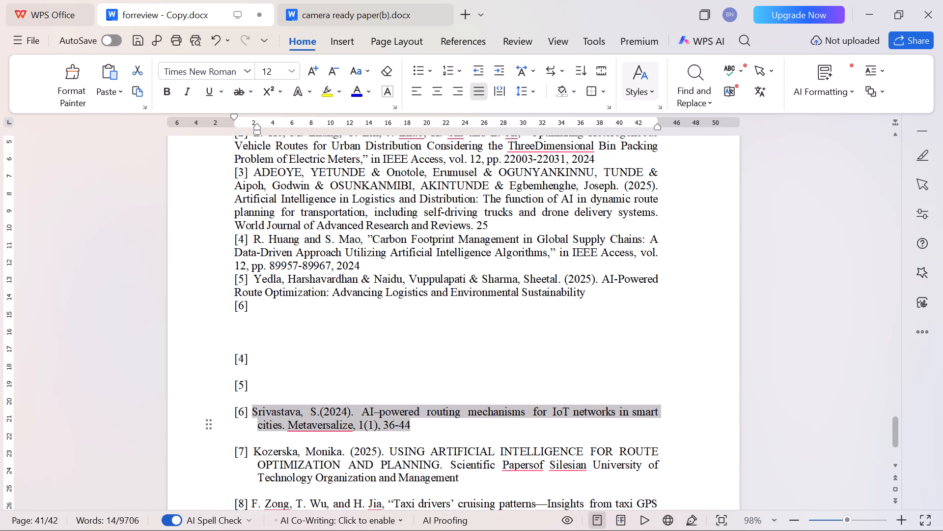
{"action": "key", "text": "ctrl+x"}
{"action": "left_click", "coordinate": [367, 308]}
{"action": "key", "text": "ctrl+v"}
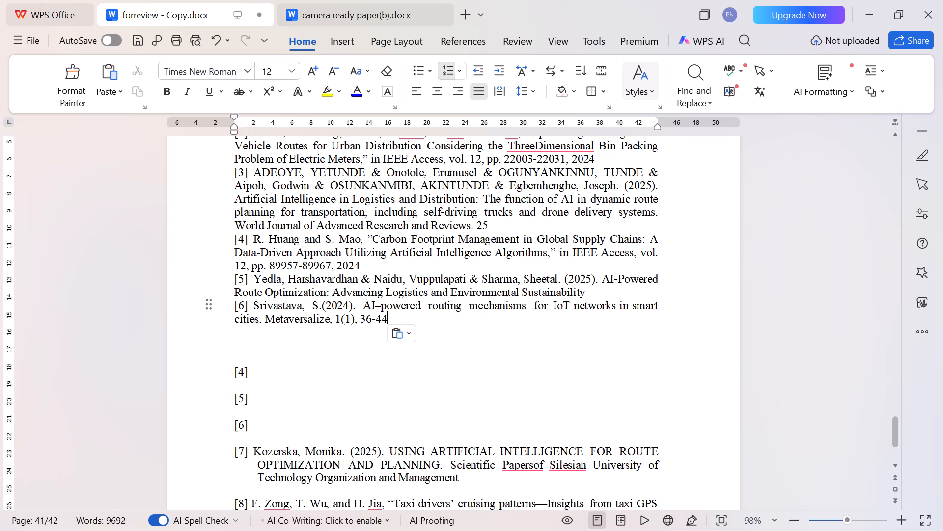
Delete the leftover manually entered [4], [5] and [6] and the surplus blank lines below the sixth reference.
{"action": "left_click_drag", "start_coordinate": [256, 422], "coordinate": [240, 388]}
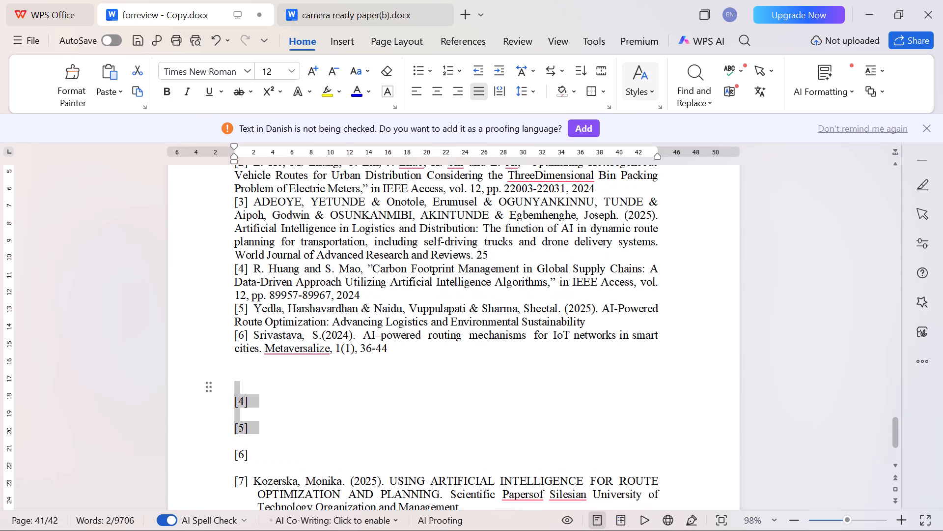
{"action": "key", "text": "BackSpace"}
{"action": "left_click_drag", "start_coordinate": [252, 405], "coordinate": [227, 403]}
{"action": "key", "text": "BackSpace"}
{"action": "key", "text": "BackSpace"}
{"action": "key", "text": "BackSpace"}
{"action": "key", "text": "BackSpace"}
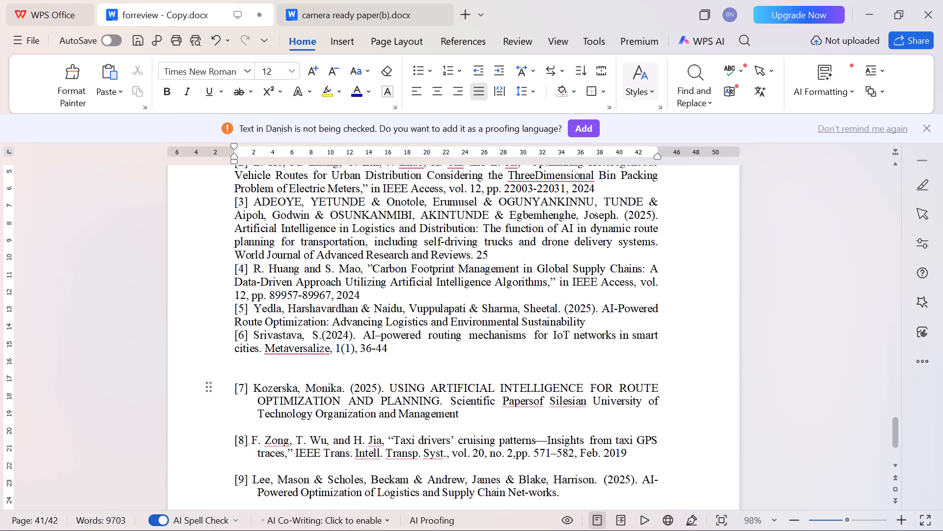
{"action": "key", "text": "BackSpace"}
Start a [7] line after the sixth reference and move the text of the original seventh reference behind it.
{"action": "left_click", "coordinate": [431, 343]}
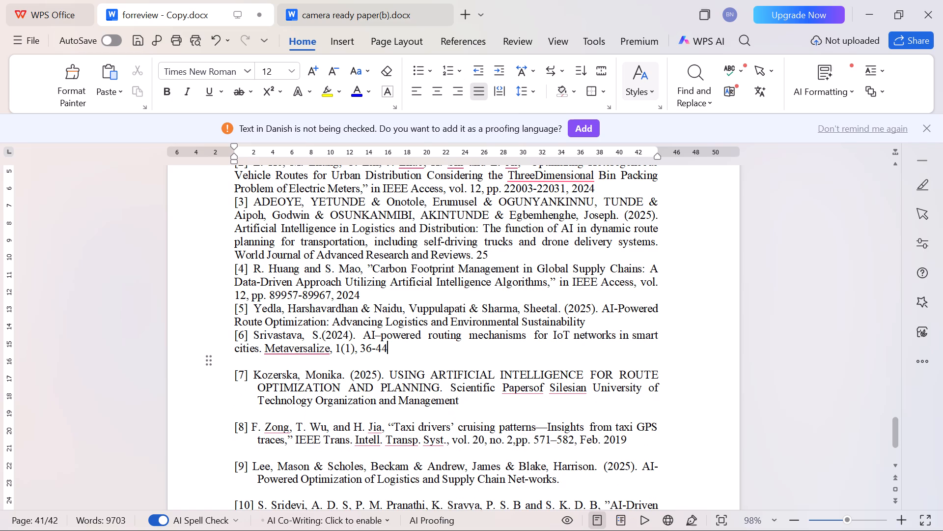
{"action": "key", "text": "Return"}
{"action": "left_click_drag", "start_coordinate": [466, 413], "coordinate": [404, 412]}
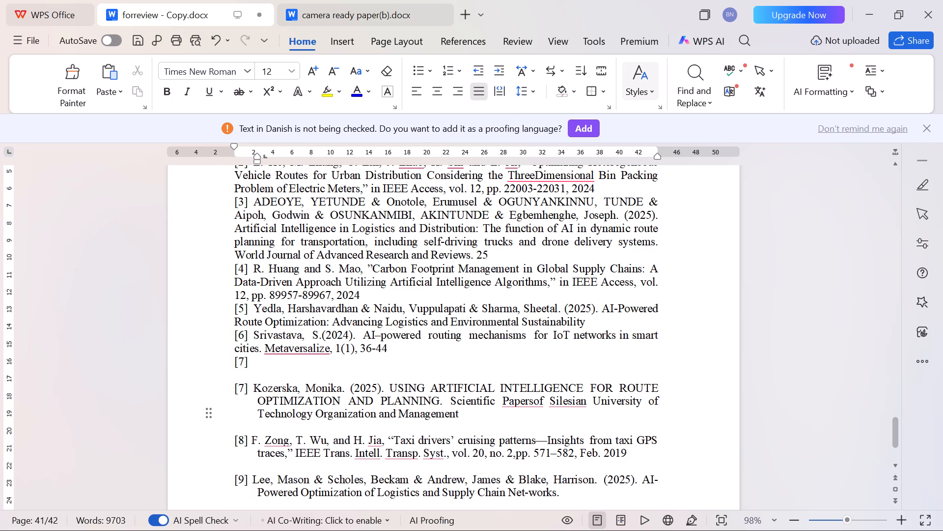
{"action": "left_click_drag", "start_coordinate": [404, 412], "coordinate": [253, 389]}
{"action": "key", "text": "ctrl+x"}
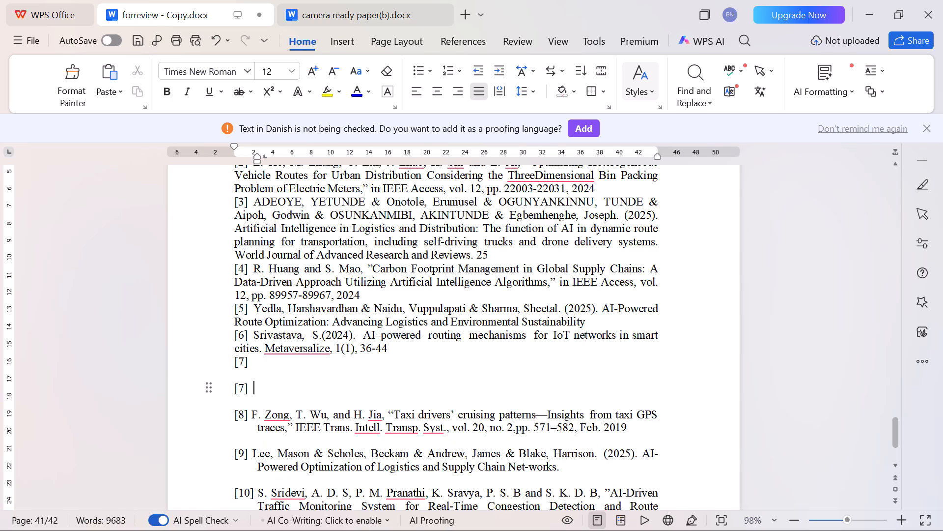
{"action": "left_click", "coordinate": [268, 361]}
{"action": "key", "text": "ctrl+v"}
{"action": "key", "text": "ctrl+v"}
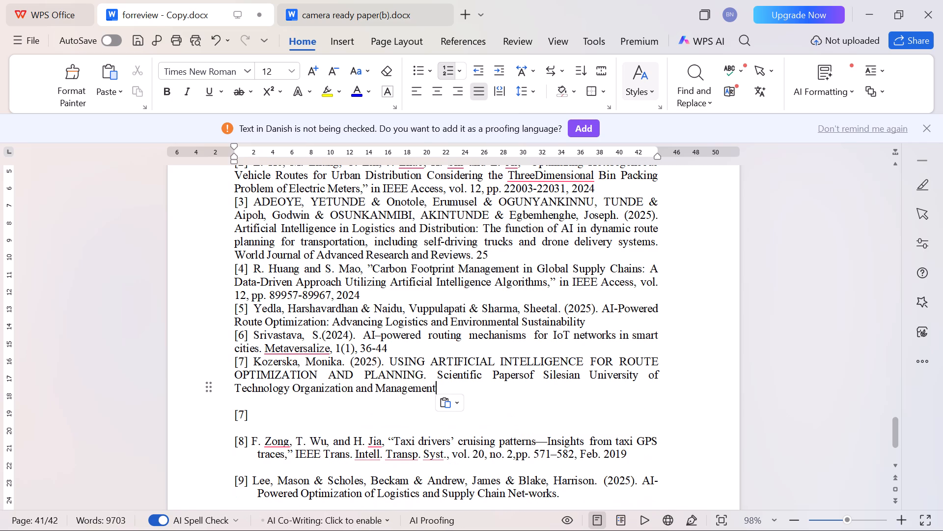
Start an [8] line after the seventh reference and move the "Taxi drivers' cruising patterns" reference text behind it.
{"action": "key", "text": "Return"}
{"action": "scroll", "coordinate": [414, 392], "scroll_direction": "down", "scroll_amount": 2}
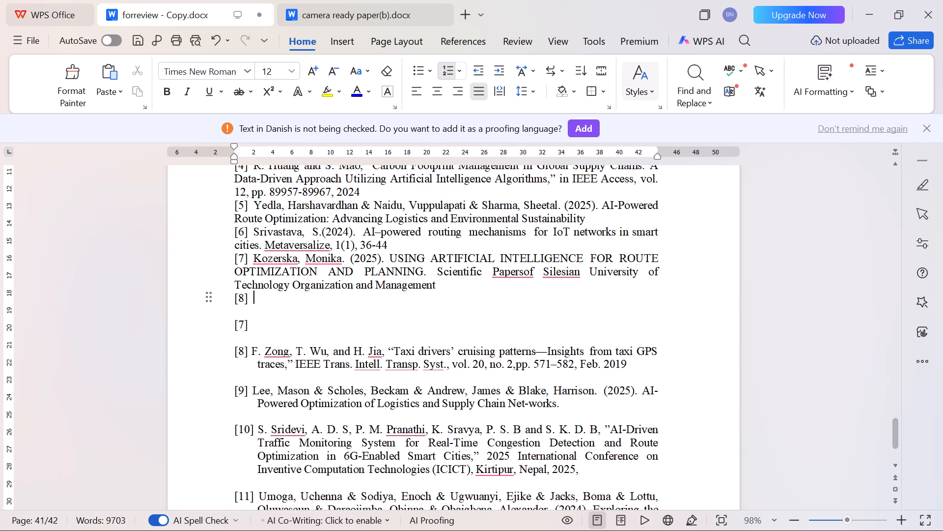
{"action": "left_click_drag", "start_coordinate": [634, 364], "coordinate": [261, 361]}
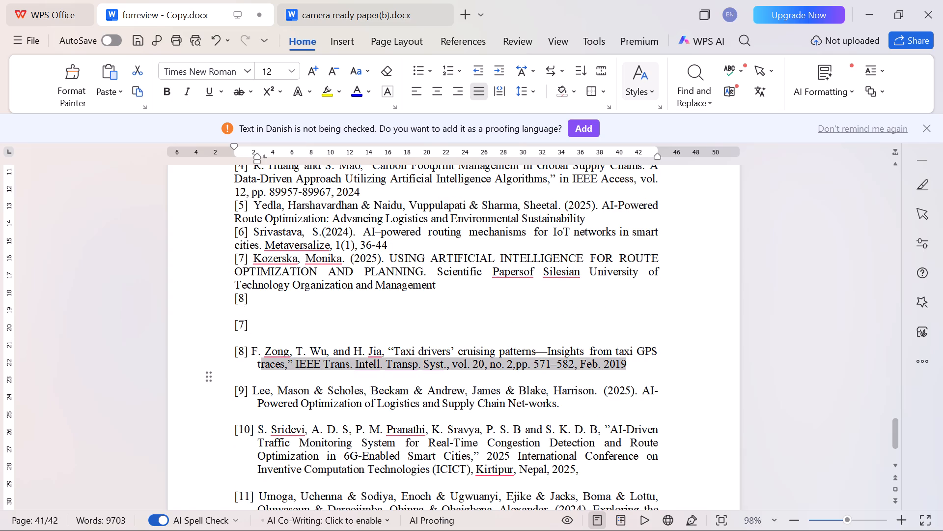
{"action": "left_click_drag", "start_coordinate": [261, 361], "coordinate": [253, 352]}
{"action": "key", "text": "ctrl+x"}
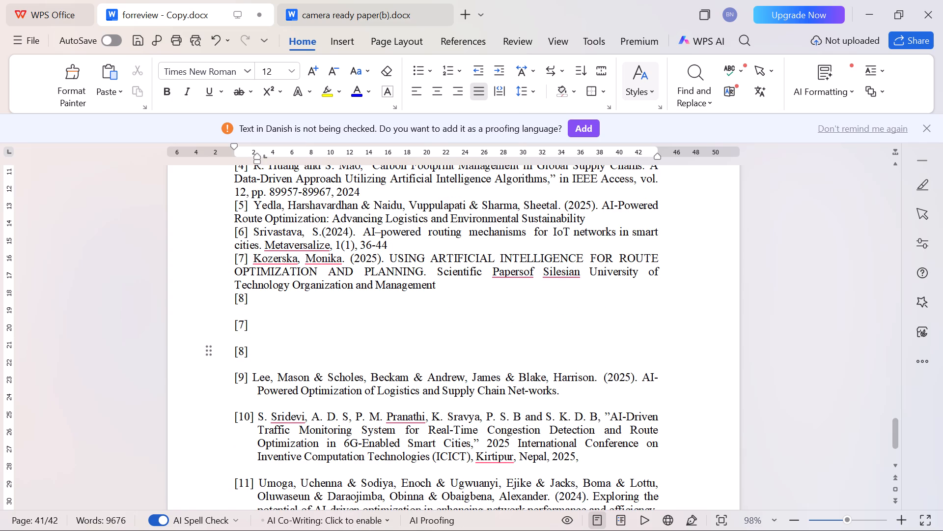
{"action": "left_click", "coordinate": [266, 298]}
{"action": "key", "text": "ctrl+v"}
Start a [9] line after the eighth reference and move the "AI-Powered Optimization of Logistics and Supply Chain Net-works" reference text behind it.
{"action": "key", "text": "Return"}
{"action": "scroll", "coordinate": [266, 298], "scroll_direction": "down", "scroll_amount": 1}
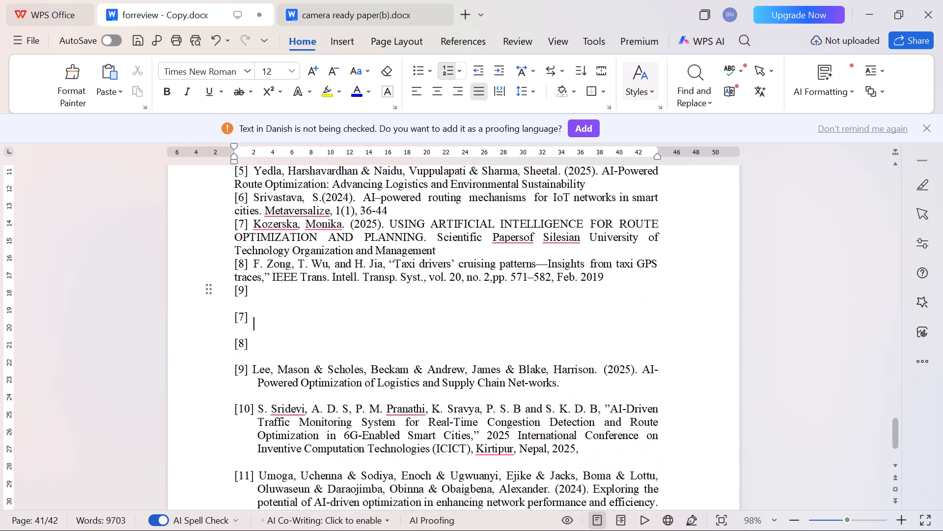
{"action": "scroll", "coordinate": [266, 298], "scroll_direction": "down", "scroll_amount": 1}
{"action": "left_click_drag", "start_coordinate": [253, 330], "coordinate": [501, 340]}
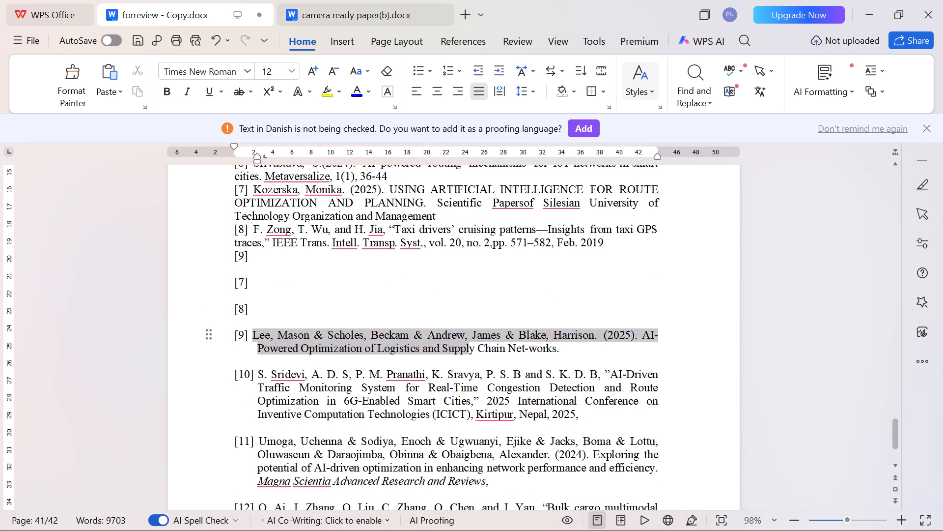
{"action": "left_click_drag", "start_coordinate": [501, 340], "coordinate": [559, 347]}
{"action": "key", "text": "ctrl+x"}
{"action": "left_click", "coordinate": [484, 259]}
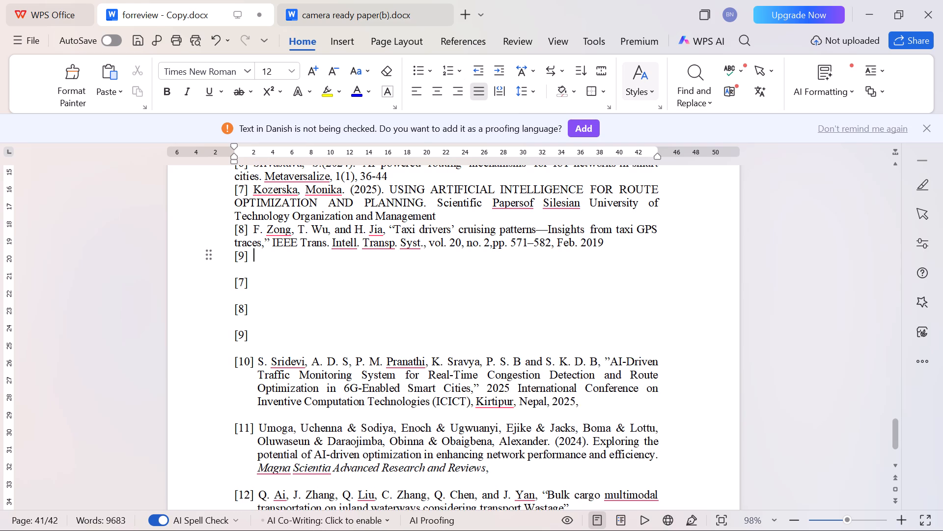
{"action": "key", "text": "ctrl+v"}
Delete the leftover manually entered [7], [8] and [9] and the surplus blank lines below the ninth reference.
{"action": "left_click_drag", "start_coordinate": [254, 349], "coordinate": [235, 299]}
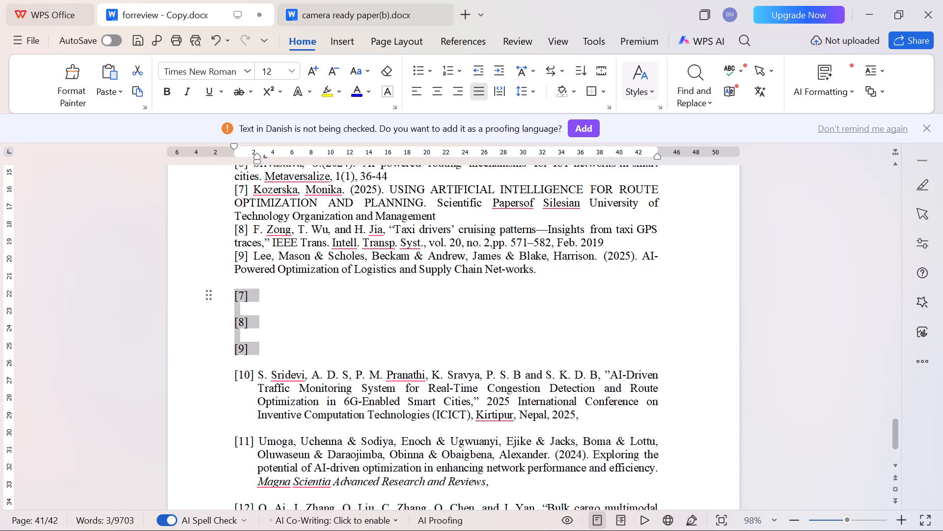
{"action": "left_click_drag", "start_coordinate": [235, 299], "coordinate": [235, 297]}
{"action": "key", "text": "BackSpace"}
{"action": "key", "text": "BackSpace"}
{"action": "key", "text": "BackSpace"}
{"action": "key", "text": "BackSpace"}
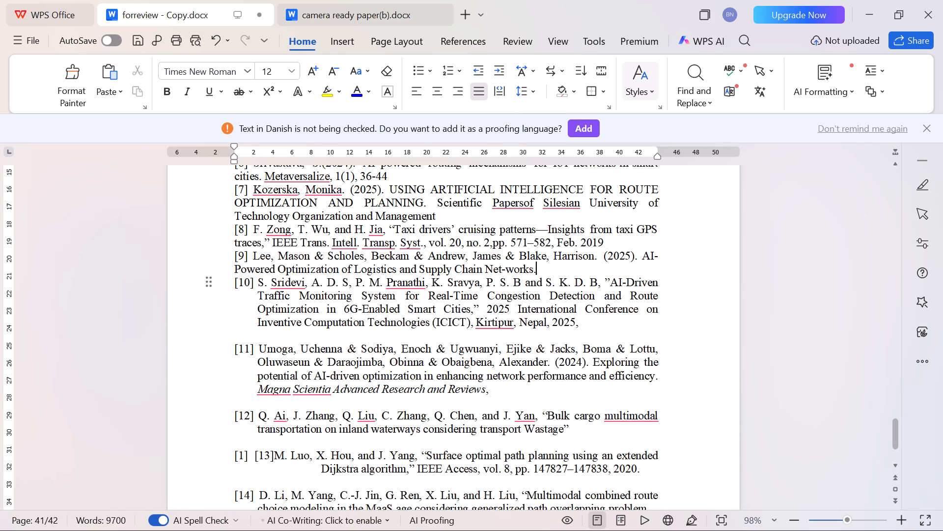
Start a [10] line after the ninth reference and move the "AI-Driven Traffic Monitoring System" reference text behind it.
{"action": "key", "text": "Return"}
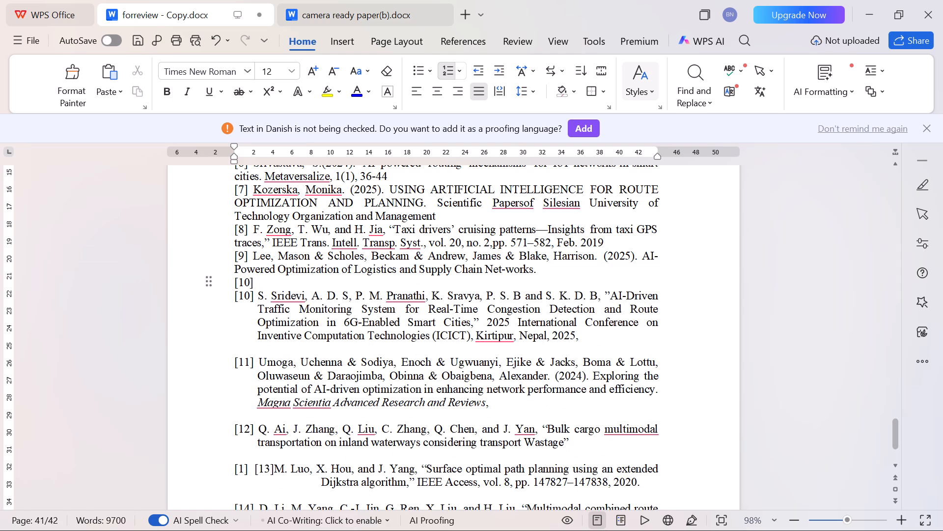
{"action": "left_click_drag", "start_coordinate": [259, 294], "coordinate": [566, 329]}
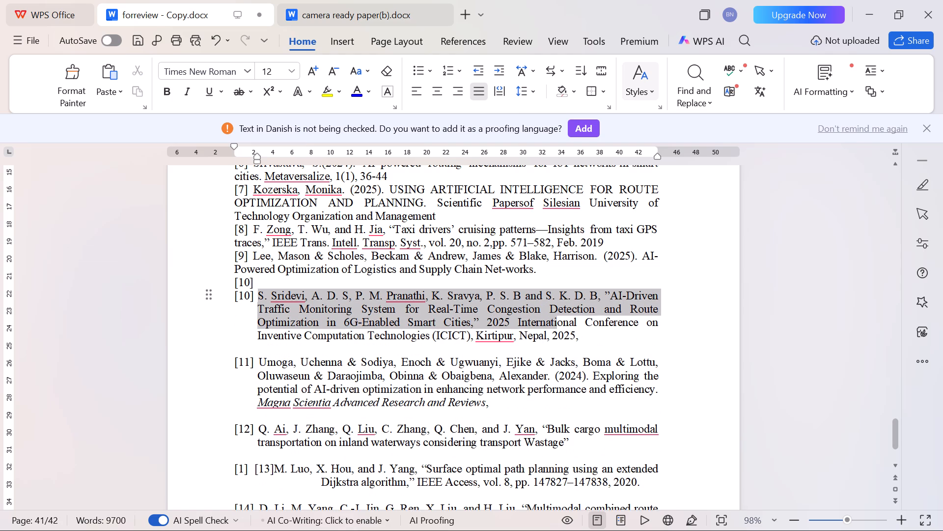
{"action": "left_click_drag", "start_coordinate": [566, 329], "coordinate": [578, 334]}
{"action": "key", "text": "ctrl+x"}
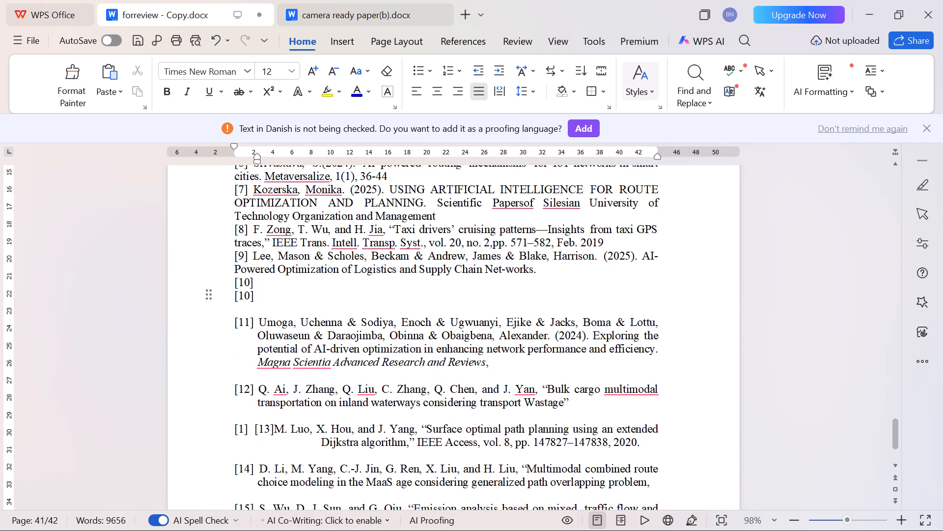
{"action": "left_click", "coordinate": [555, 280]}
{"action": "key", "text": "ctrl+v"}
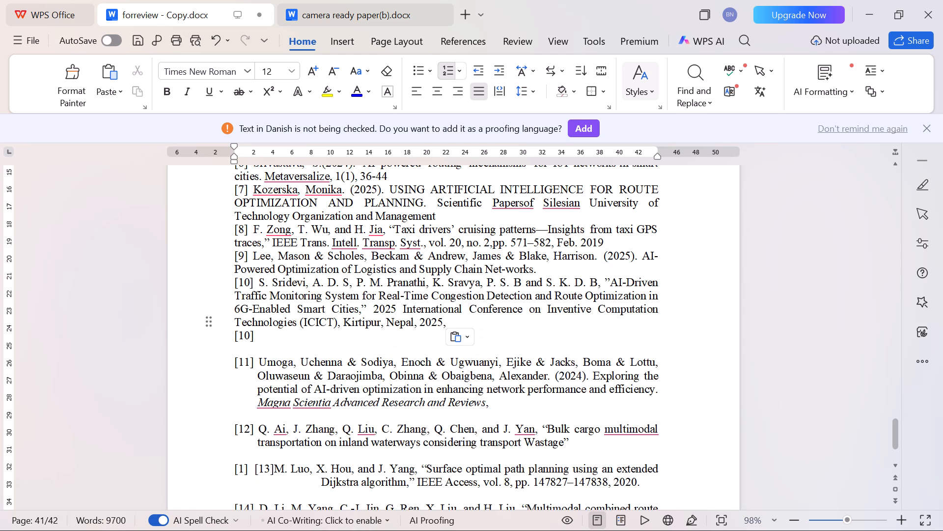
Delete the leftover manually entered [10] below the tenth reference and the comma at the end of that reference.
{"action": "left_click", "coordinate": [355, 337]}
{"action": "key", "text": "BackSpace"}
{"action": "key", "text": "BackSpace"}
{"action": "key", "text": "BackSpace"}
{"action": "key", "text": "BackSpace"}
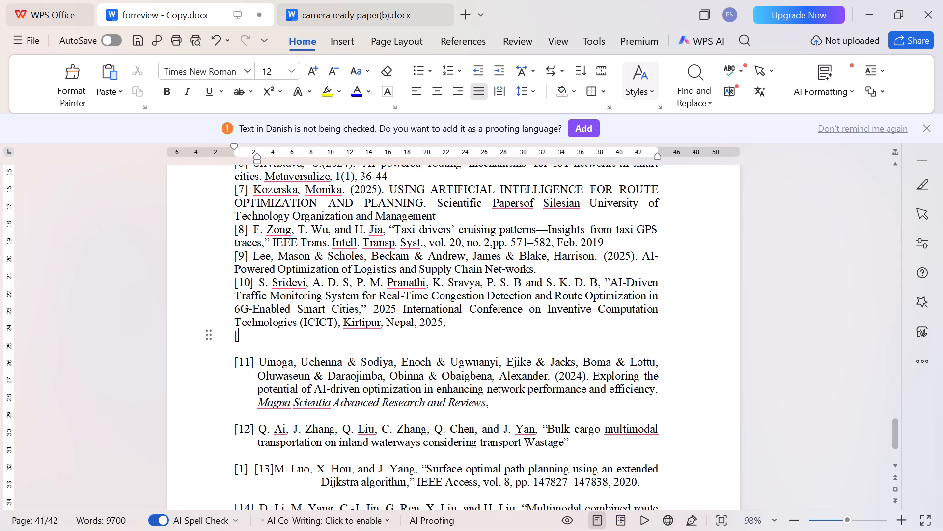
{"action": "key", "text": "BackSpace"}
{"action": "left_click", "coordinate": [467, 327]}
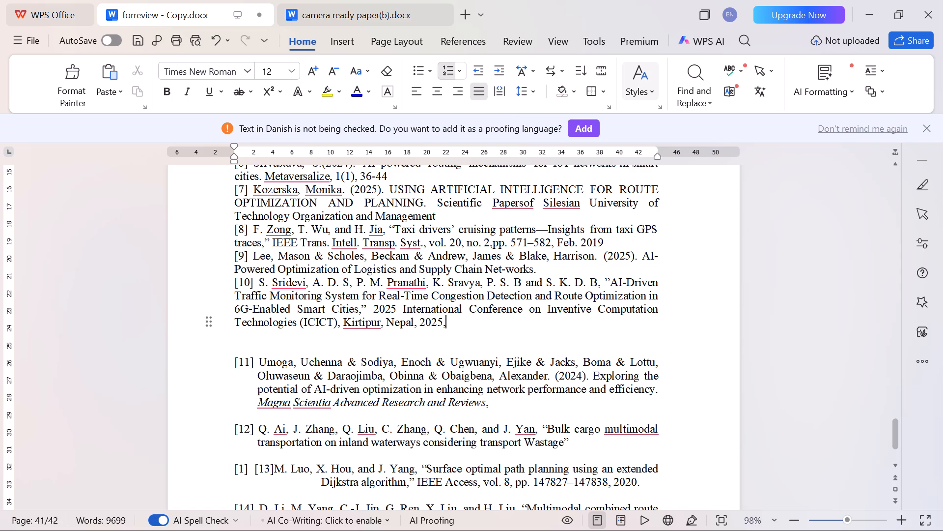
{"action": "key", "text": "BackSpace"}
Start an [11] line after the tenth reference and move the original eleventh reference's text behind it, without its final comma.
{"action": "key", "text": "Return"}
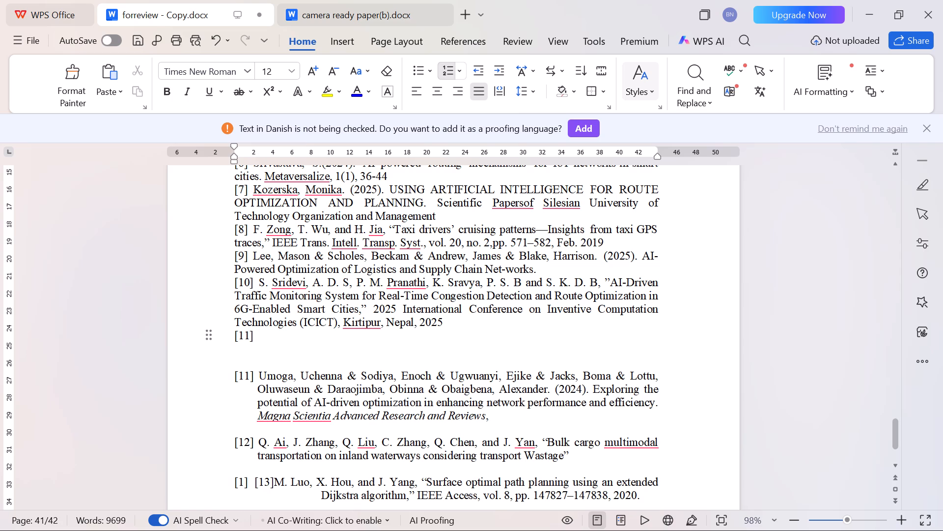
{"action": "left_click_drag", "start_coordinate": [261, 376], "coordinate": [485, 416]}
{"action": "key", "text": "ctrl+x"}
{"action": "left_click", "coordinate": [425, 334]}
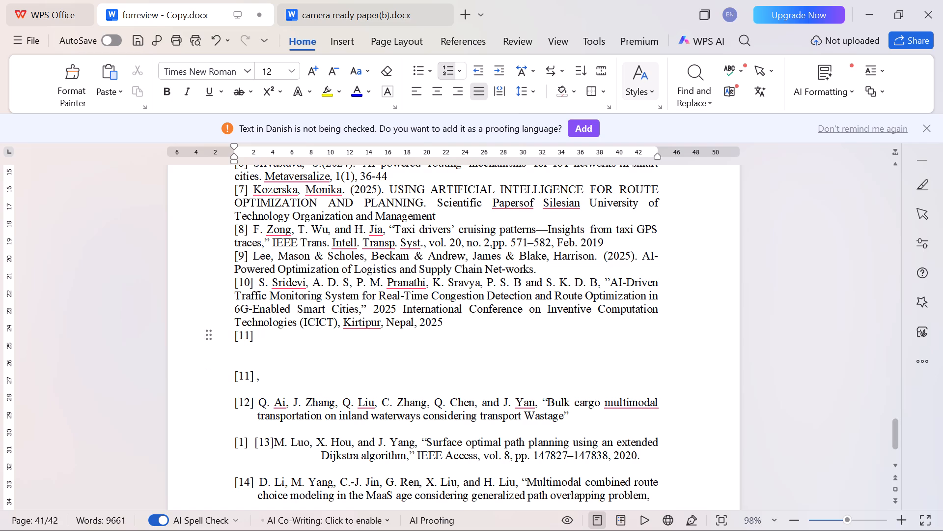
{"action": "key", "text": "ctrl+v"}
Delete the leftover manually entered [11] and the stray comma beside it.
{"action": "left_click", "coordinate": [303, 417]}
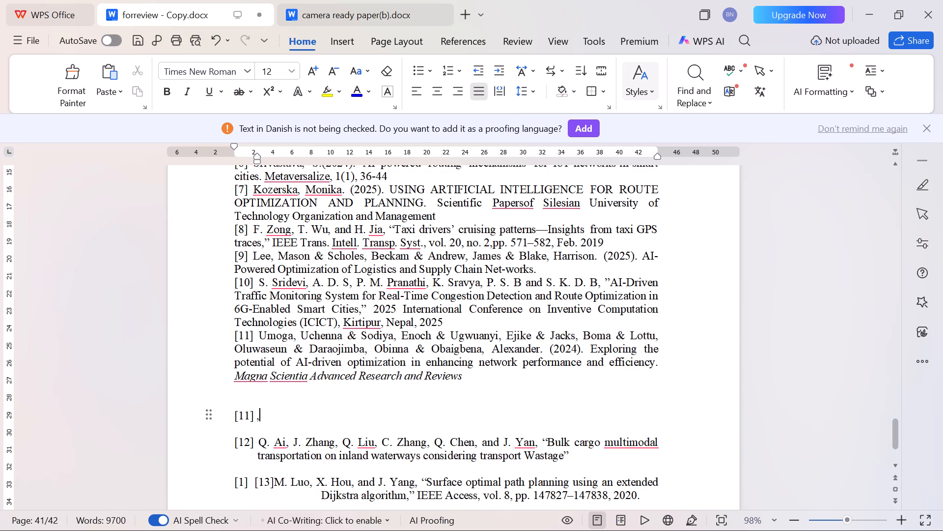
{"action": "key", "text": "BackSpace"}
{"action": "key", "text": "BackSpace"}
{"action": "key", "text": "BackSpace"}
{"action": "key", "text": "BackSpace"}
{"action": "key", "text": "BackSpace"}
{"action": "key", "text": "BackSpace"}
Start a [12] line after the eleventh reference and move the "Bulk cargo multimodal transportation" reference text behind it.
{"action": "left_click", "coordinate": [479, 389]}
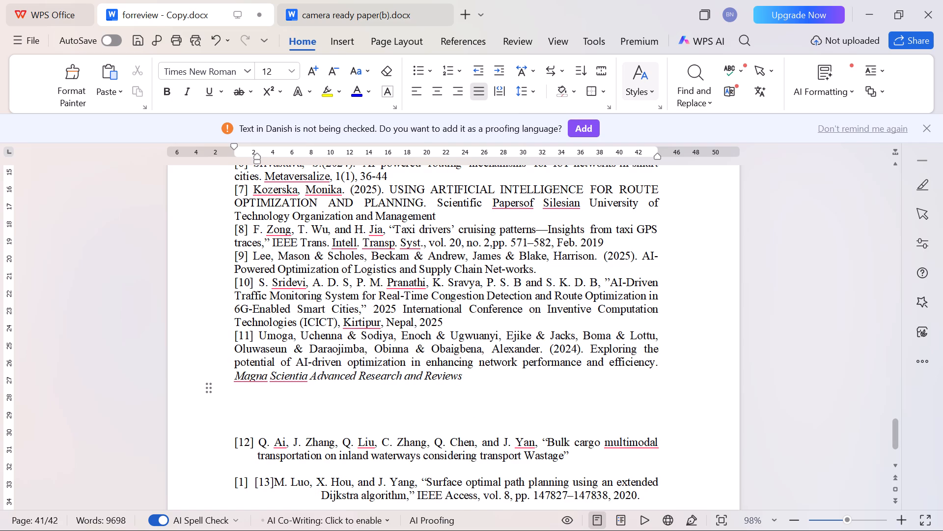
{"action": "left_click", "coordinate": [481, 376]}
{"action": "key", "text": "Return"}
{"action": "scroll", "coordinate": [371, 369], "scroll_direction": "down", "scroll_amount": 1}
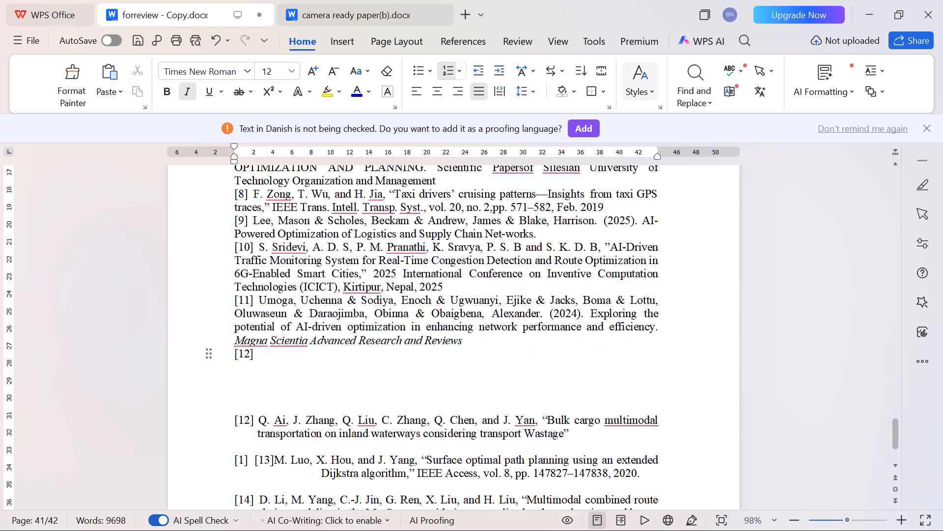
{"action": "left_click_drag", "start_coordinate": [259, 418], "coordinate": [564, 432]}
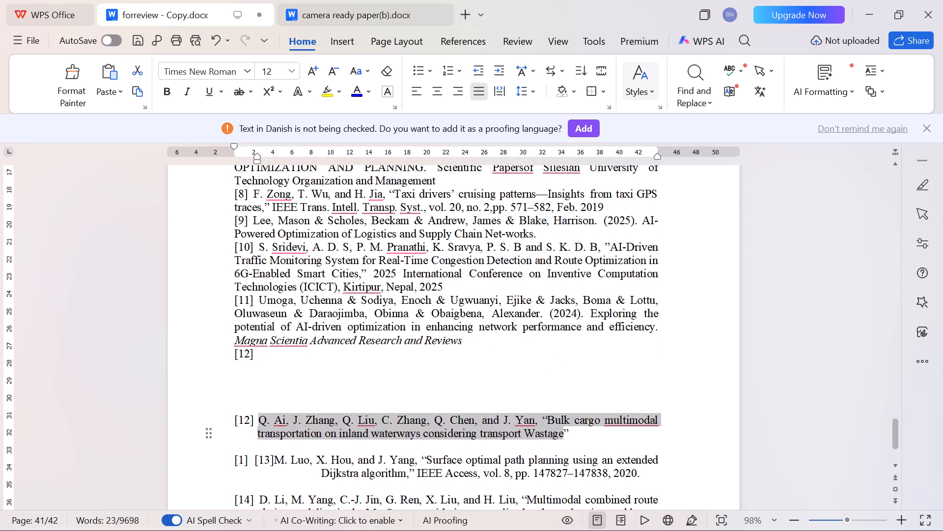
{"action": "left_click_drag", "start_coordinate": [564, 432], "coordinate": [570, 432]}
{"action": "key", "text": "ctrl+x"}
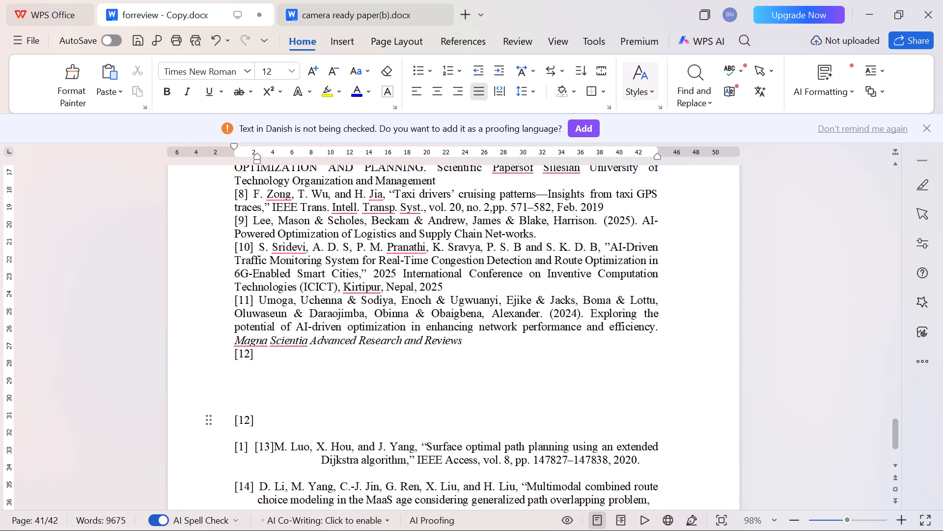
{"action": "left_click", "coordinate": [534, 351]}
{"action": "key", "text": "ctrl+v"}
Start a [13] line after the twelfth reference and move the "Surface optimal path planning" reference text behind it.
{"action": "key", "text": "Return"}
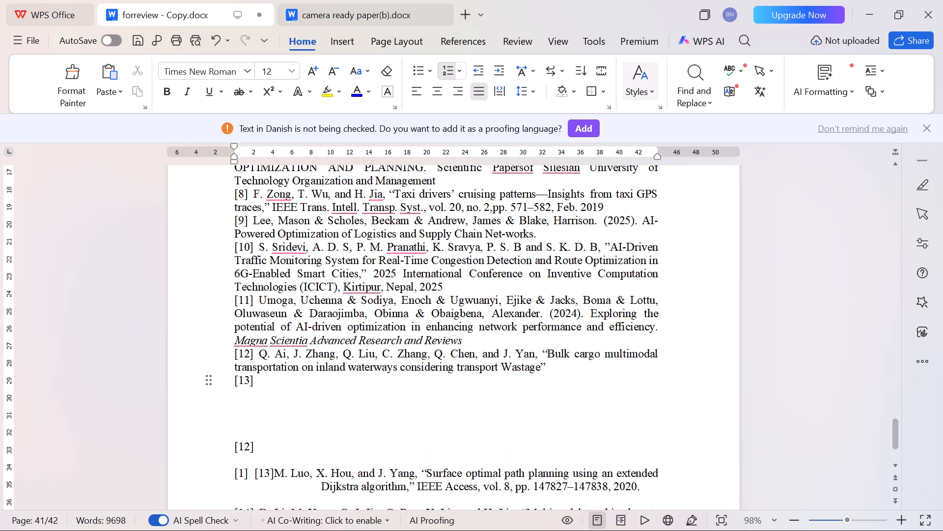
{"action": "scroll", "coordinate": [534, 351], "scroll_direction": "down", "scroll_amount": 2}
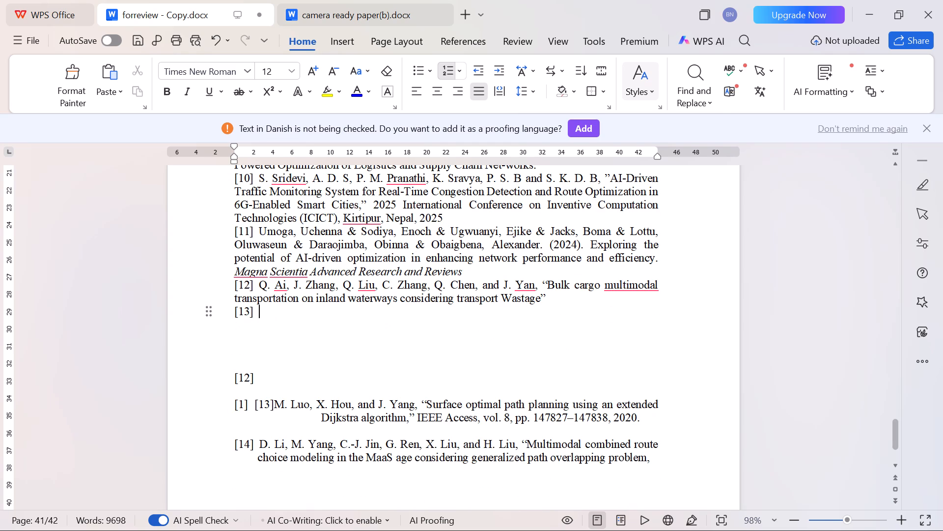
{"action": "left_click_drag", "start_coordinate": [274, 405], "coordinate": [633, 419]}
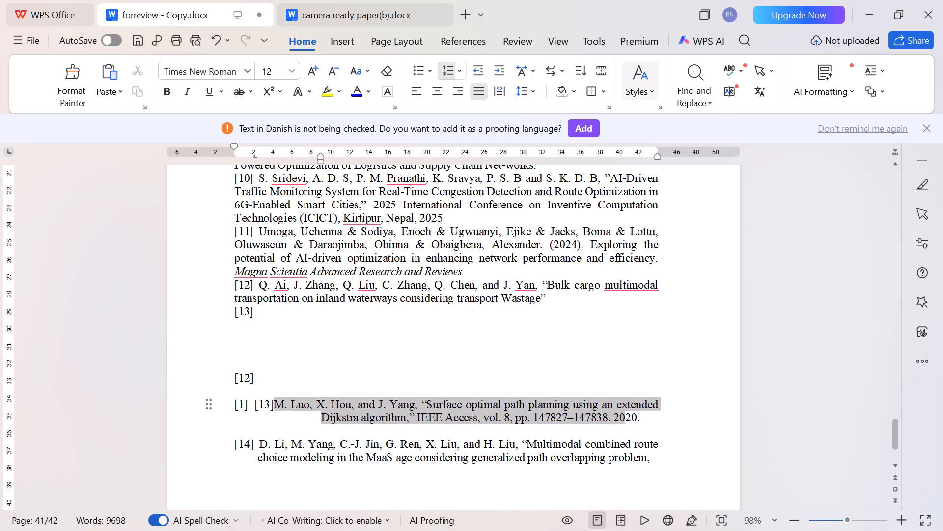
{"action": "left_click_drag", "start_coordinate": [633, 419], "coordinate": [640, 417]}
{"action": "key", "text": "ctrl+x"}
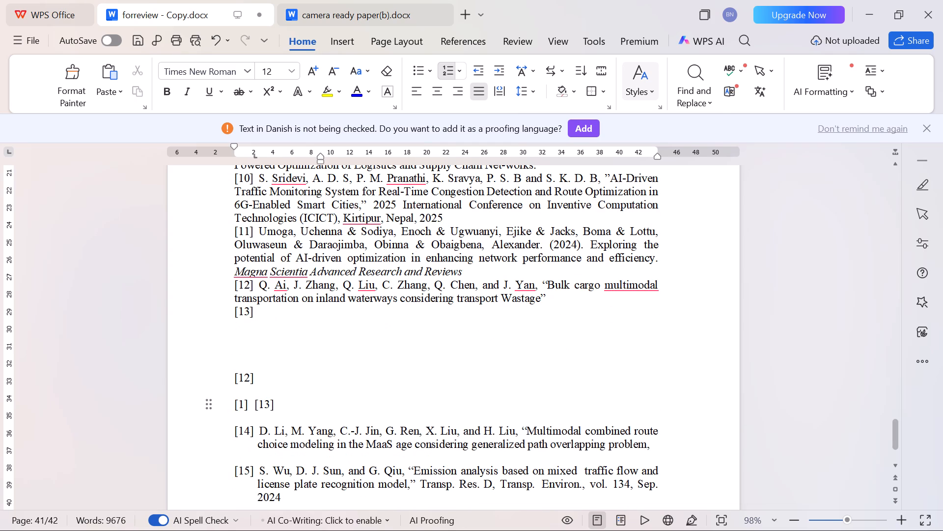
{"action": "left_click", "coordinate": [529, 315]}
{"action": "key", "text": "ctrl+v"}
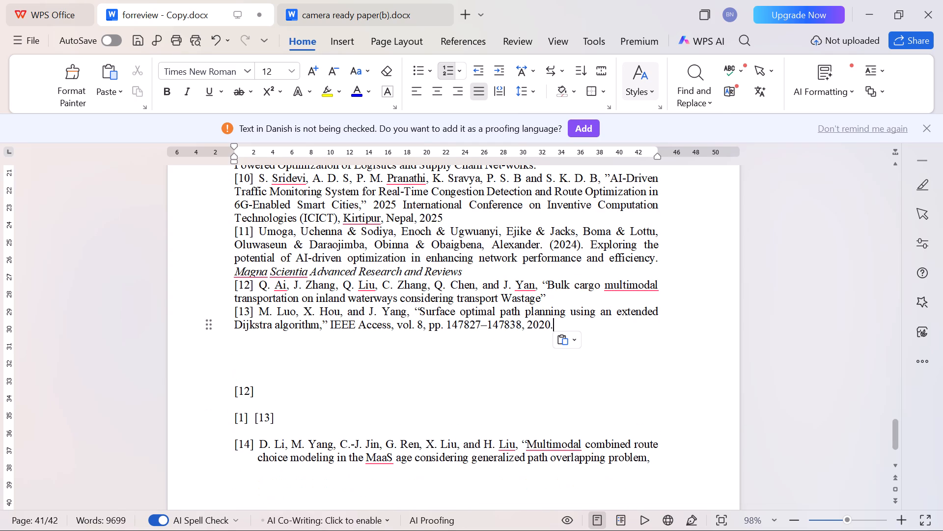
Delete the leftover [12], [1] and [13] and the surplus blank lines below the thirteenth reference.
{"action": "left_click_drag", "start_coordinate": [290, 423], "coordinate": [230, 390]}
{"action": "key", "text": "BackSpace"}
{"action": "key", "text": "BackSpace"}
{"action": "key", "text": "BackSpace"}
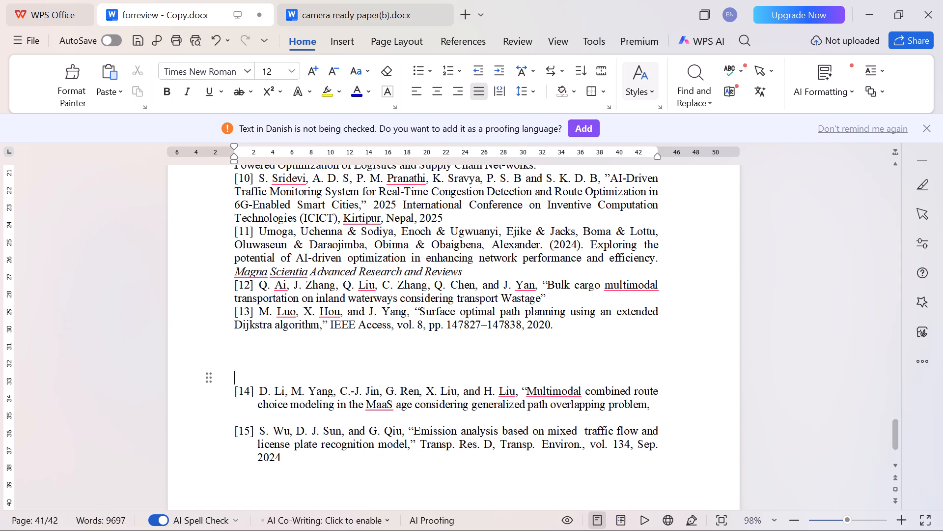
{"action": "key", "text": "BackSpace"}
{"action": "key", "text": "BackSpace"}
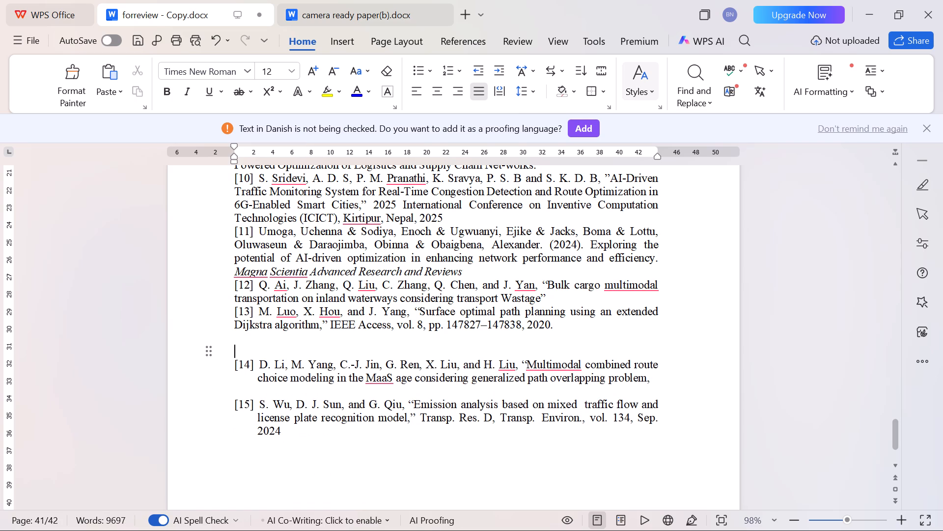
Start a [14] line after the thirteenth reference and move the "Multimodal combined route choice modeling" reference text there.
{"action": "left_click", "coordinate": [588, 322]}
{"action": "key", "text": "Return"}
{"action": "left_click_drag", "start_coordinate": [652, 393], "coordinate": [259, 381]}
{"action": "key", "text": "ctrl+x"}
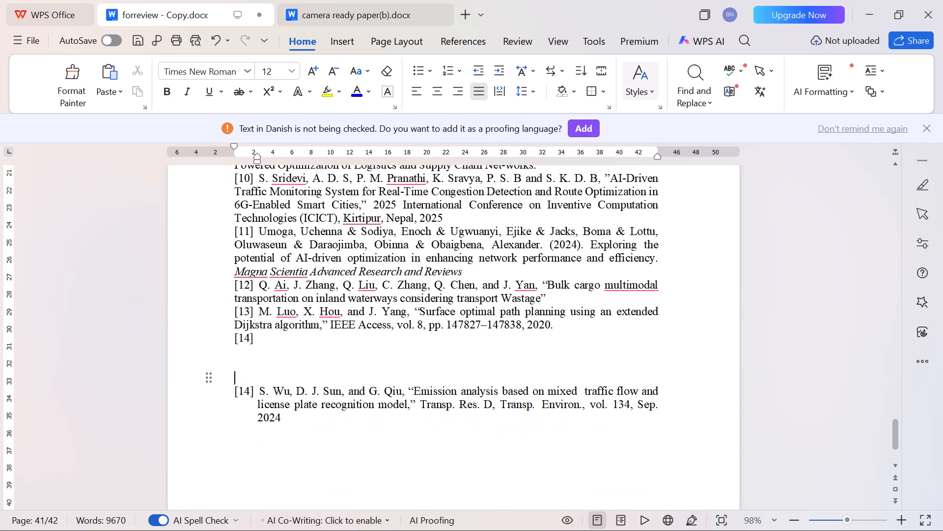
{"action": "left_click", "coordinate": [267, 340], "text": "ctrl"}
{"action": "key", "text": "ctrl+v"}
{"action": "left_click", "coordinate": [267, 340]}
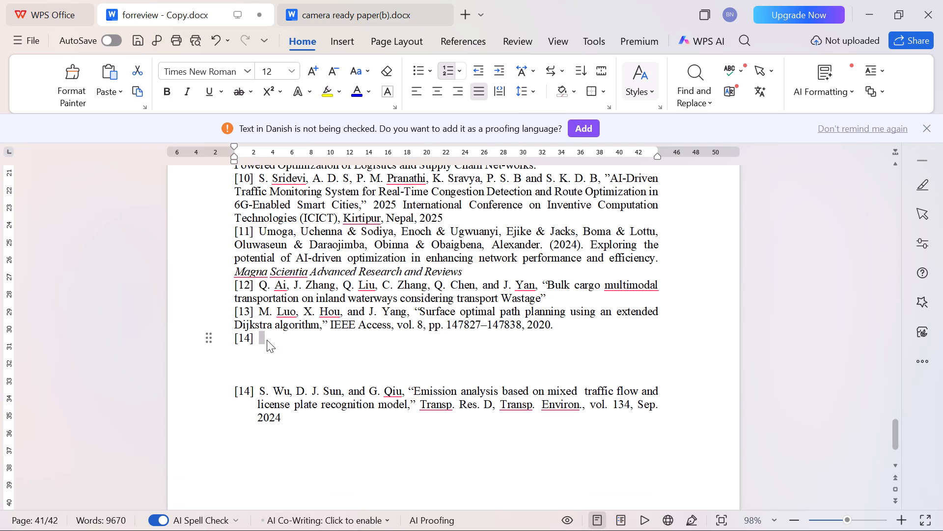
{"action": "key", "text": "ctrl+v"}
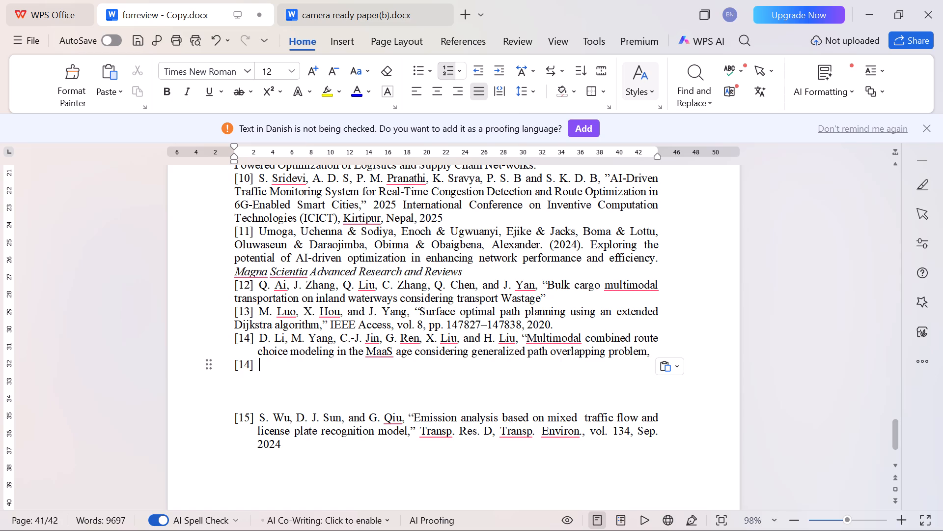
Start a [15] line after the fourteenth reference and move the "Emission analysis based on mixed traffic flow" reference text there.
{"action": "left_click", "coordinate": [652, 352]}
{"action": "key", "text": "Return"}
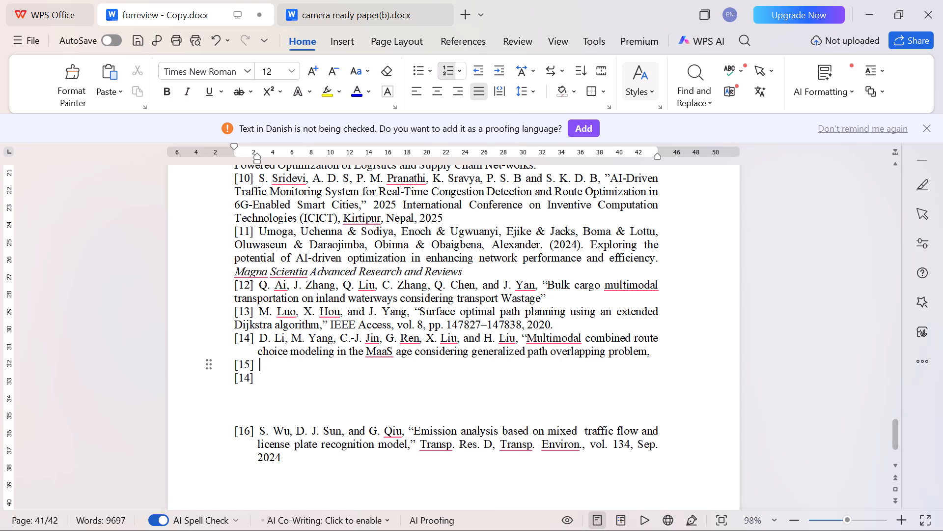
{"action": "left_click_drag", "start_coordinate": [288, 455], "coordinate": [260, 433]}
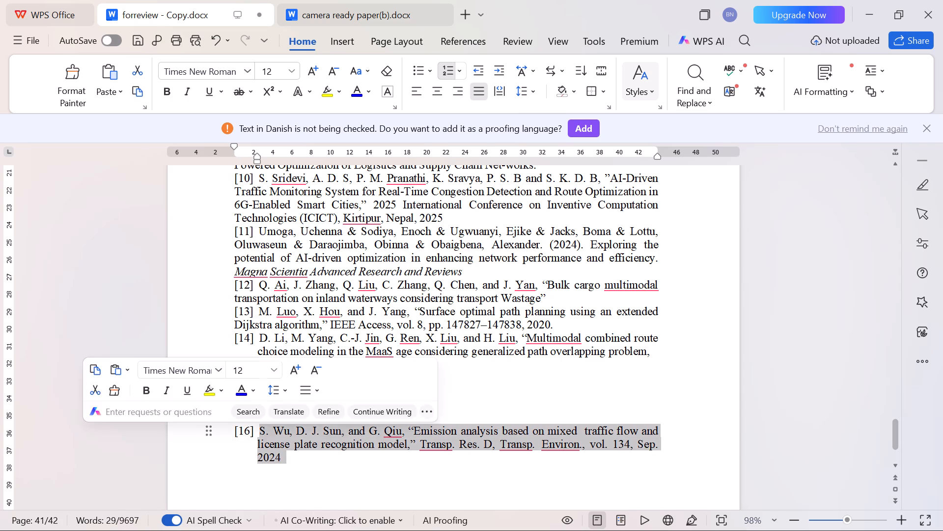
{"action": "key", "text": "ctrl+x"}
{"action": "left_click", "coordinate": [273, 362]}
{"action": "key", "text": "ctrl+v"}
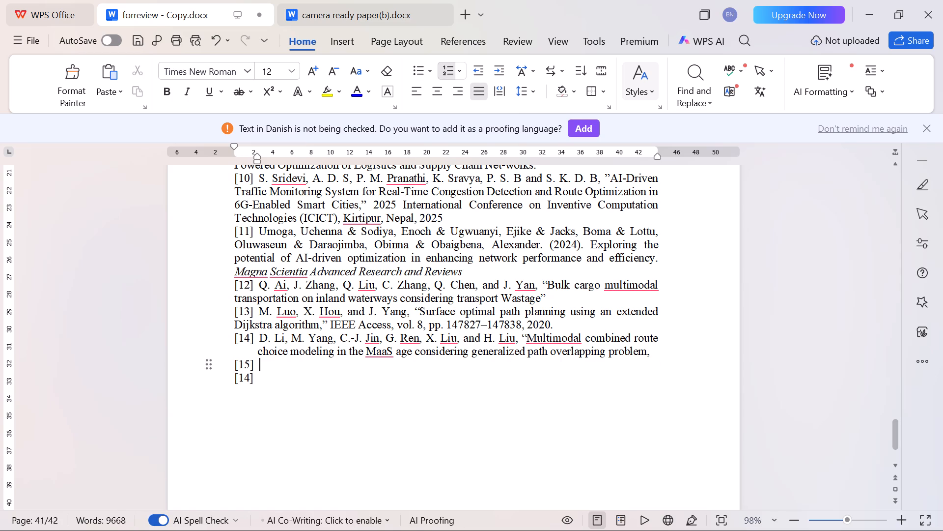
Delete the leftover empty [16] and [14] lines below the fifteenth reference.
{"action": "left_click_drag", "start_coordinate": [262, 415], "coordinate": [222, 395]}
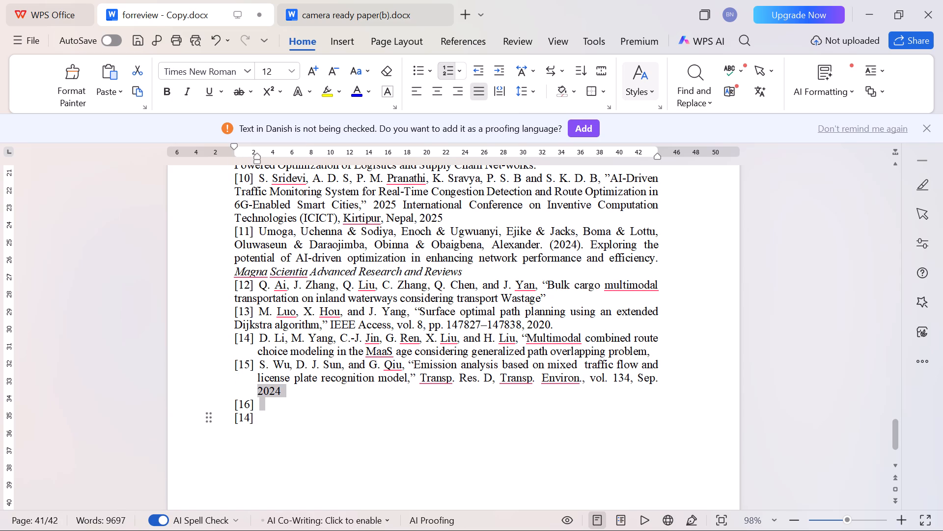
{"action": "left_click_drag", "start_coordinate": [222, 395], "coordinate": [223, 416]}
{"action": "key", "text": "BackSpace"}
{"action": "key", "text": "BackSpace"}
{"action": "key", "text": "BackSpace"}
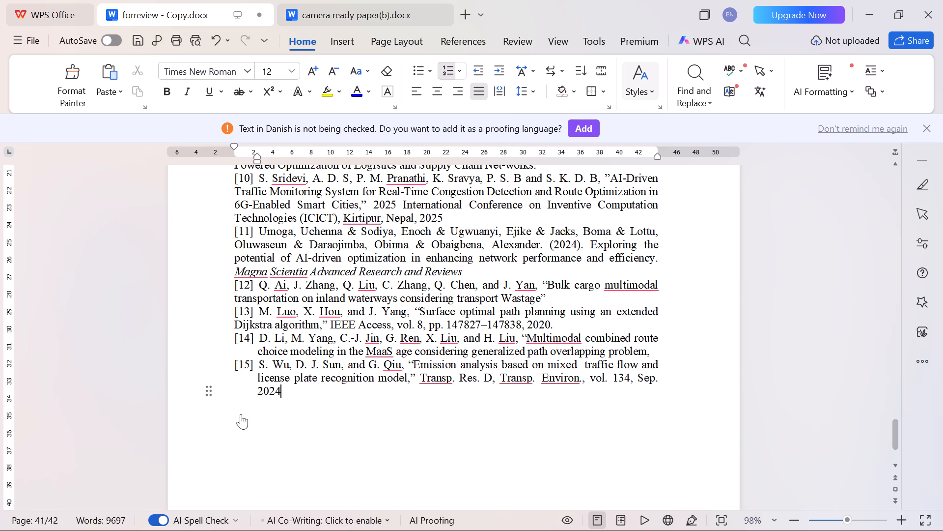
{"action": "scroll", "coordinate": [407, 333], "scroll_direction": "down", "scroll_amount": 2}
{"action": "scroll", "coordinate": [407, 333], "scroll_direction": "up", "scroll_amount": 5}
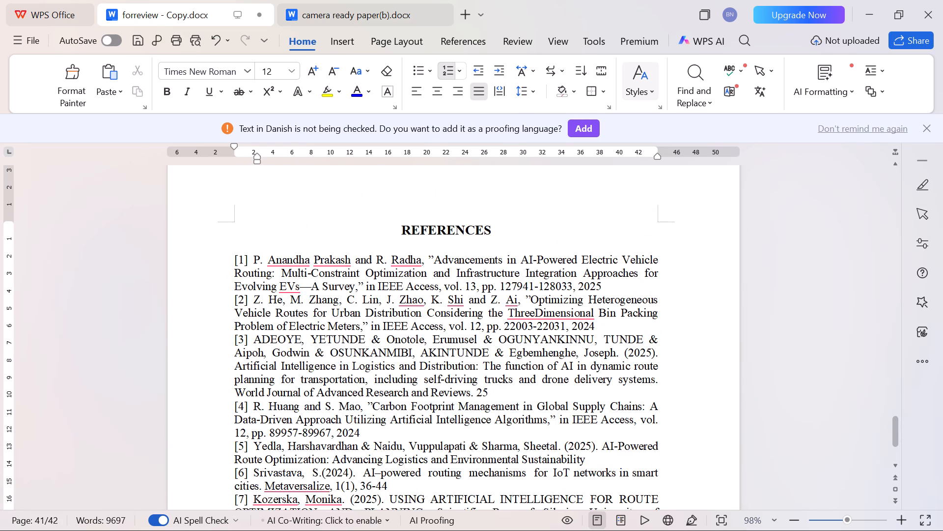
Set the line spacing of all fifteen references in the REFERENCES list to 1.5 lines.
{"action": "left_click_drag", "start_coordinate": [252, 255], "coordinate": [319, 474]}
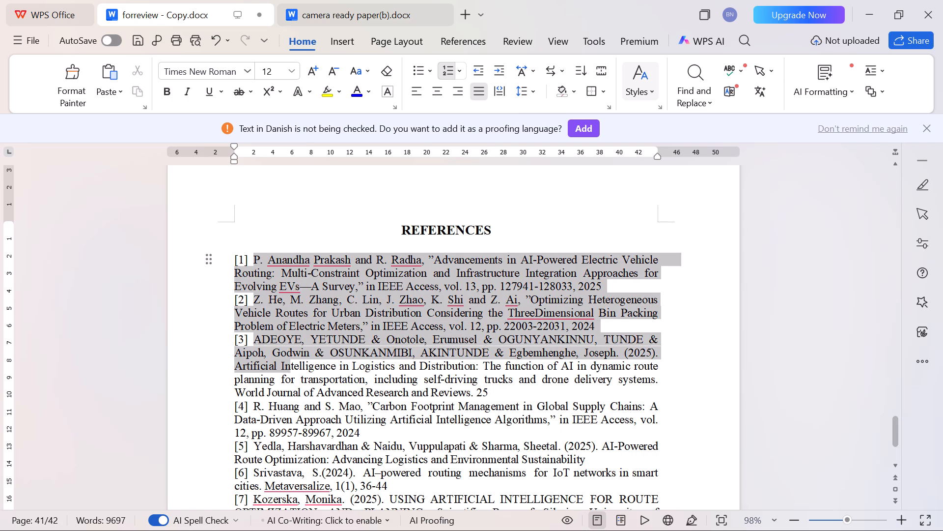
{"action": "left_click_drag", "start_coordinate": [319, 474], "coordinate": [361, 497]}
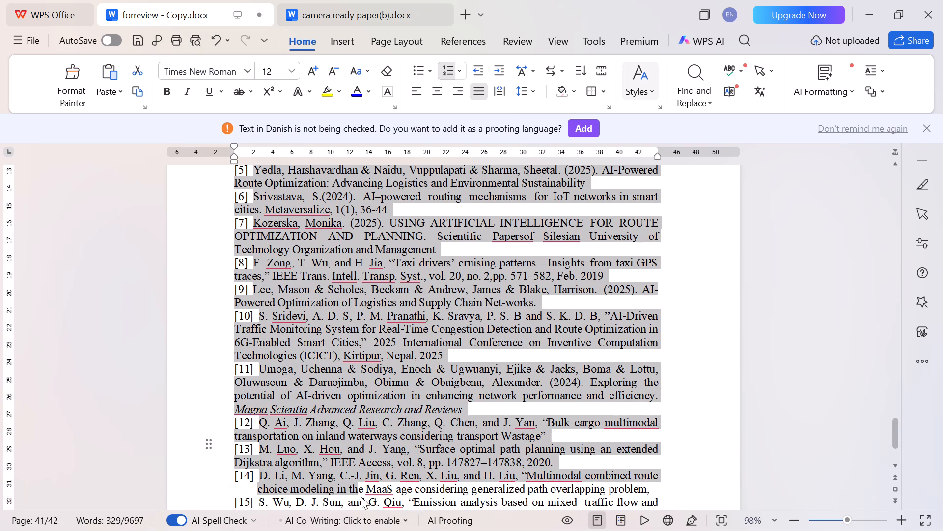
{"action": "left_click_drag", "start_coordinate": [361, 497], "coordinate": [288, 419]}
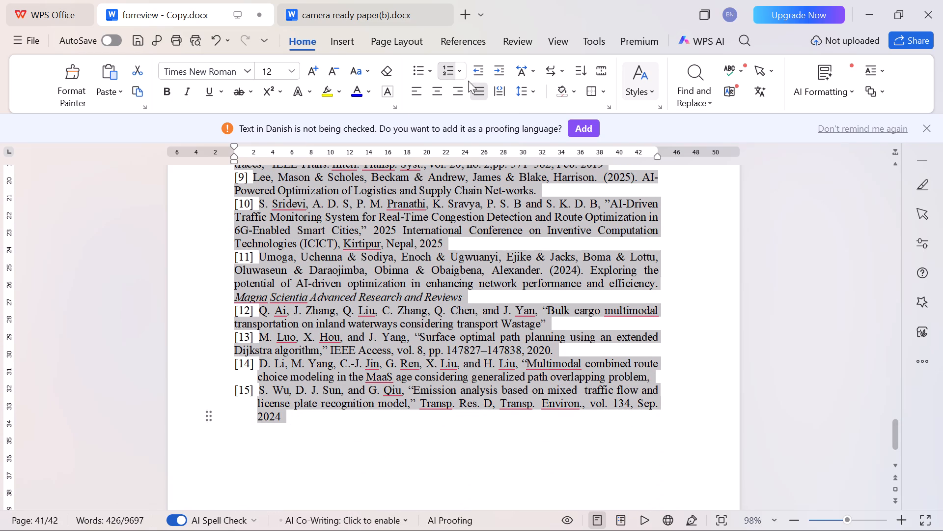
{"action": "left_click", "coordinate": [523, 97]}
{"action": "left_click", "coordinate": [538, 147]}
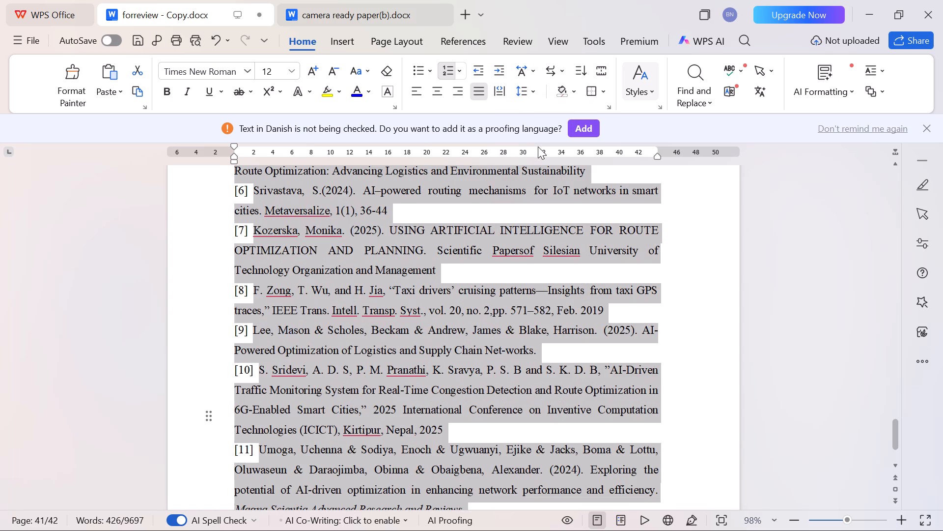
{"action": "left_click", "coordinate": [443, 221]}
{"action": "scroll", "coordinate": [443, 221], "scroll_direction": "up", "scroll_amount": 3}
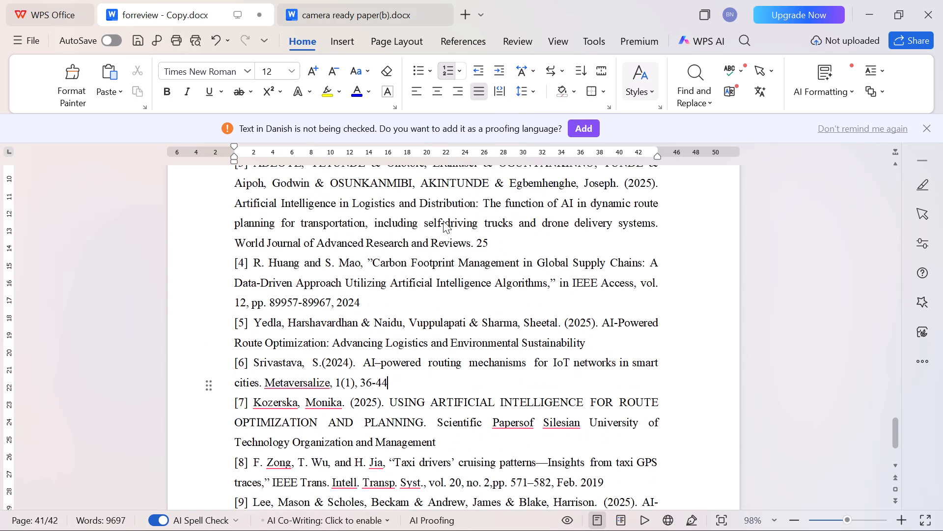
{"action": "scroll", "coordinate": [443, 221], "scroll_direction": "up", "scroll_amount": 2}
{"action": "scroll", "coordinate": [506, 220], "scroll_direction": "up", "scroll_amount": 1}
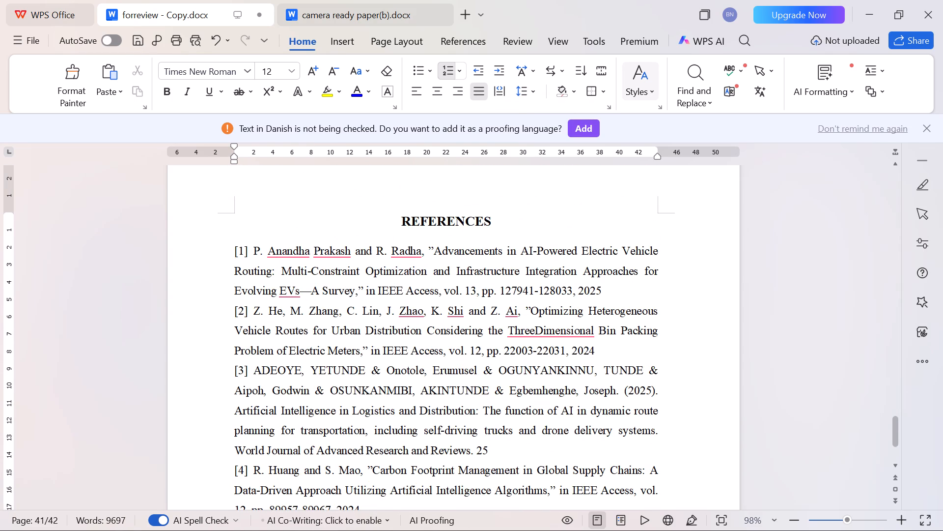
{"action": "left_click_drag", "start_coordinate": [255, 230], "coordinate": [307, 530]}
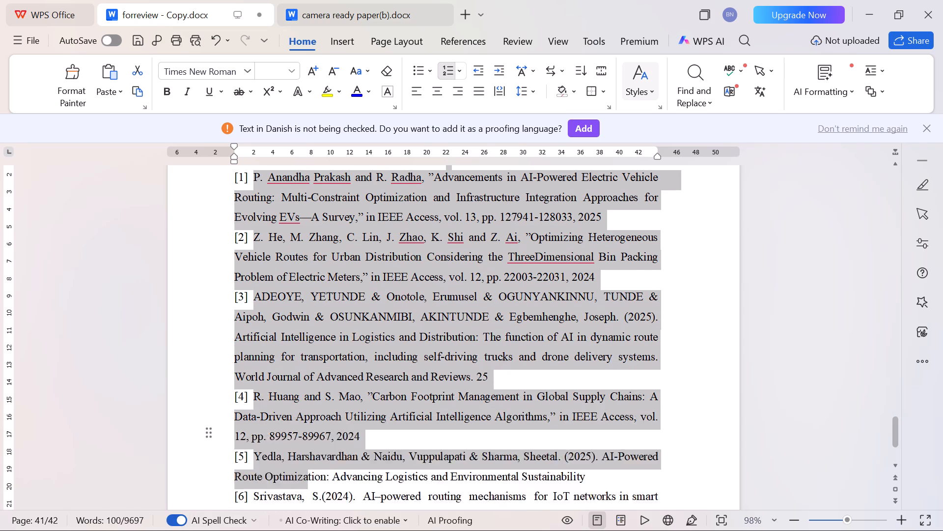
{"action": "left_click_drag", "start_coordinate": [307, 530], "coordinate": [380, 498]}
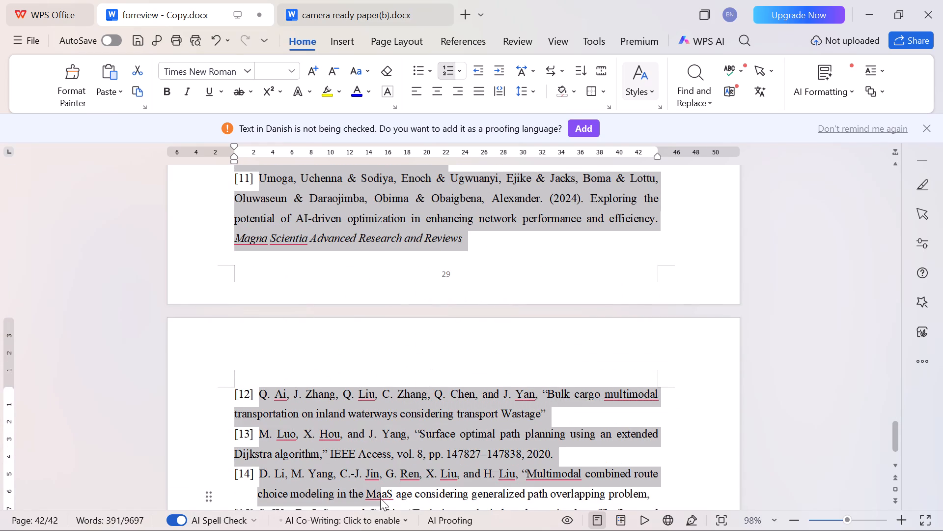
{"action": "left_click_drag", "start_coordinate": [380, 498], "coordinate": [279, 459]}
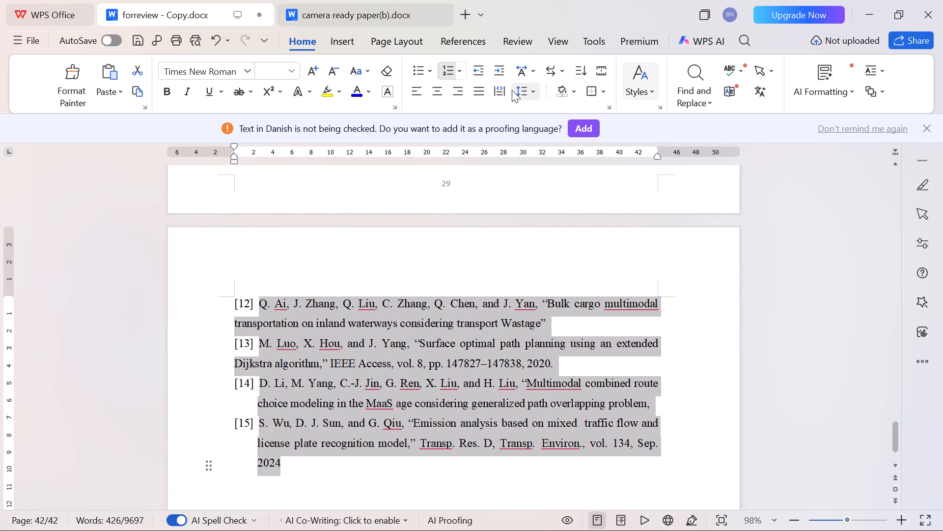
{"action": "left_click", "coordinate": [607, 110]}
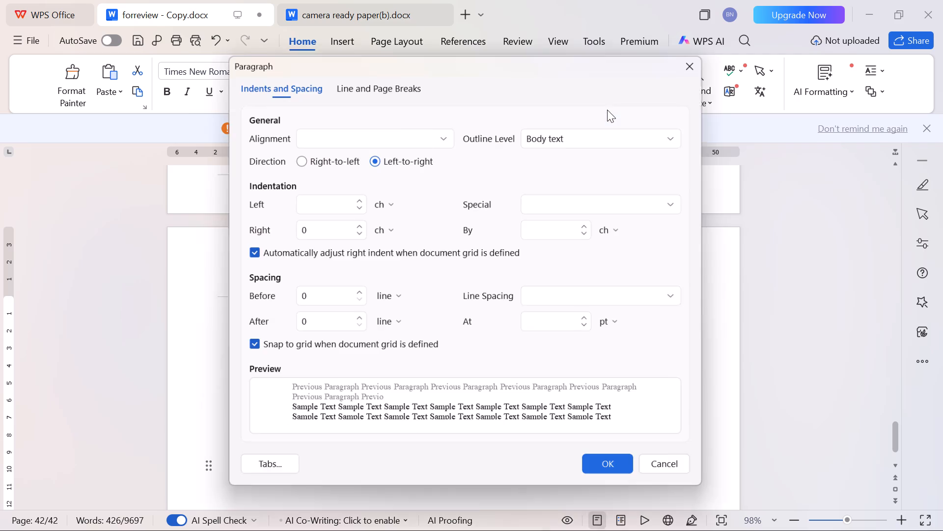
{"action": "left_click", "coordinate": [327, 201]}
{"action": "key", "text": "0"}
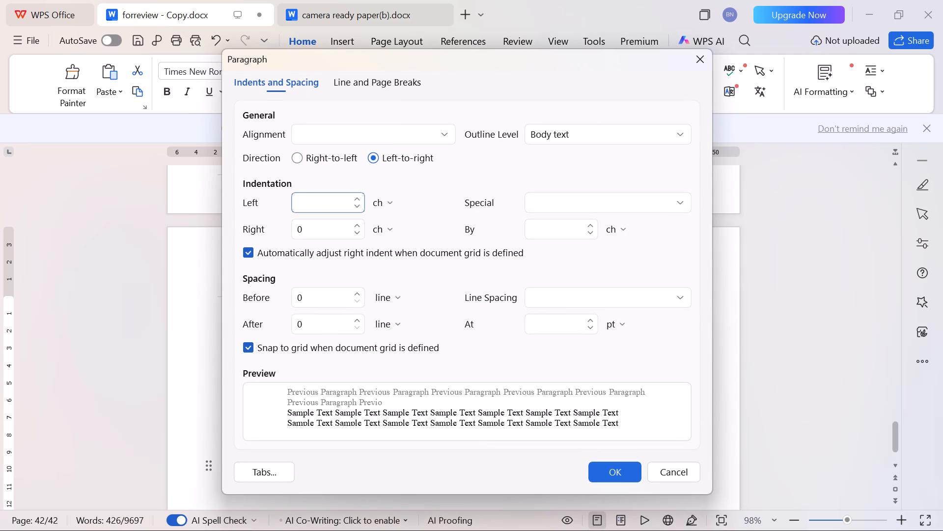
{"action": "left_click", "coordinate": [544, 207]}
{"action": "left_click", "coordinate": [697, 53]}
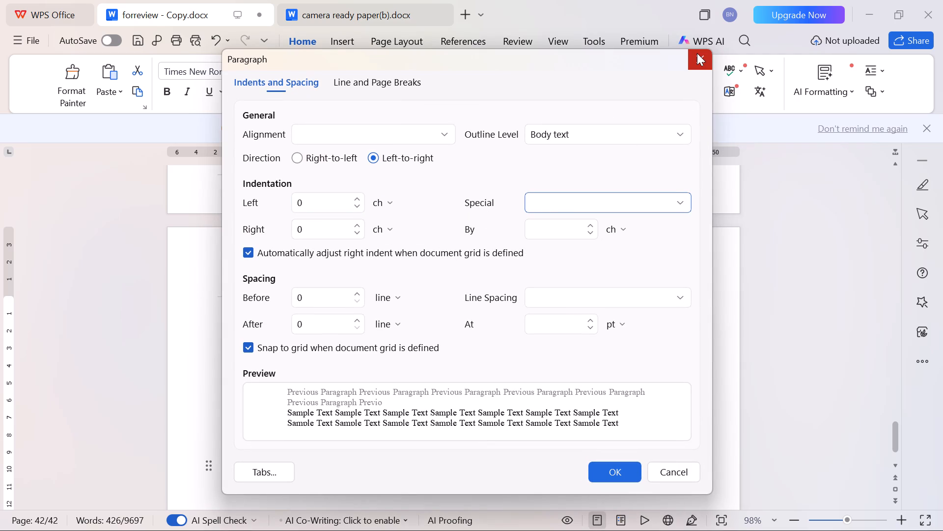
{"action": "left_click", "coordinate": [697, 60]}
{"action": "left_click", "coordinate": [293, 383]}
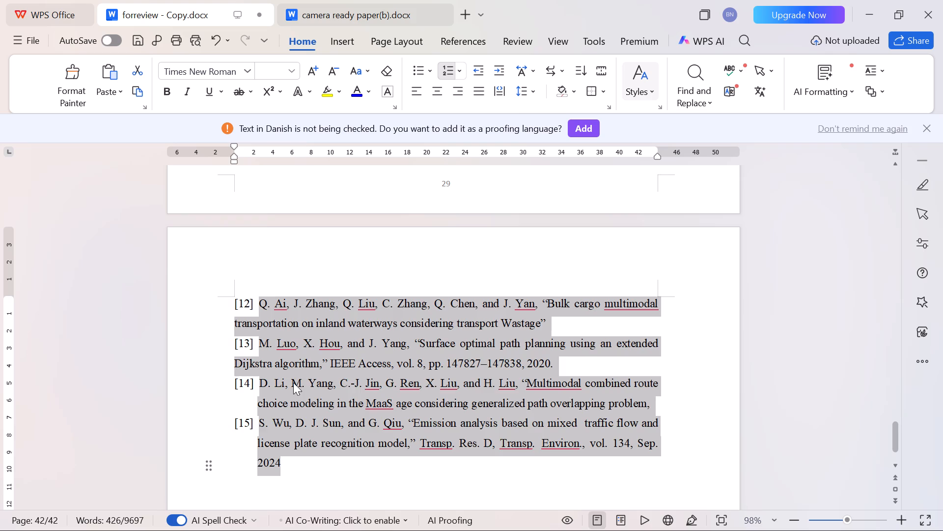
Give all fifteen references a left indentation of 0 ch and a hanging indent of 2 ch.
{"action": "left_click_drag", "start_coordinate": [288, 462], "coordinate": [273, 162]}
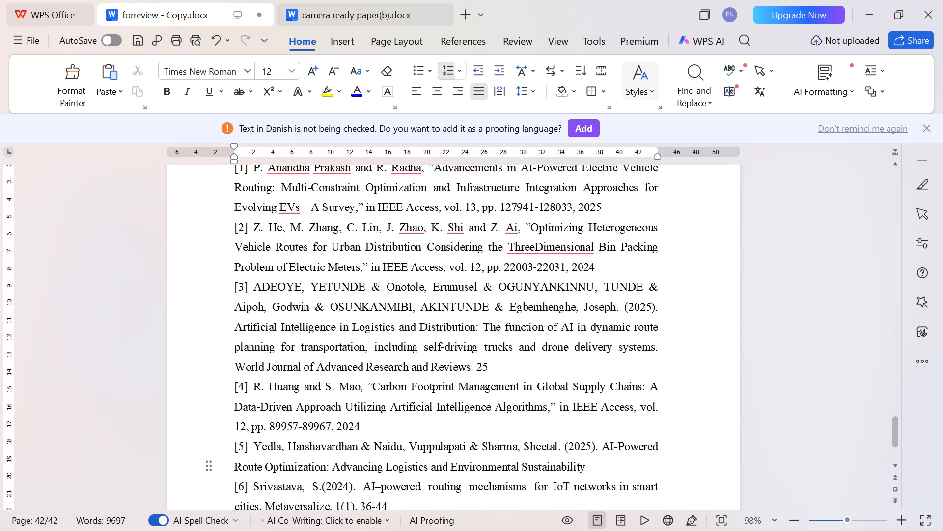
{"action": "left_click_drag", "start_coordinate": [273, 162], "coordinate": [235, 324]}
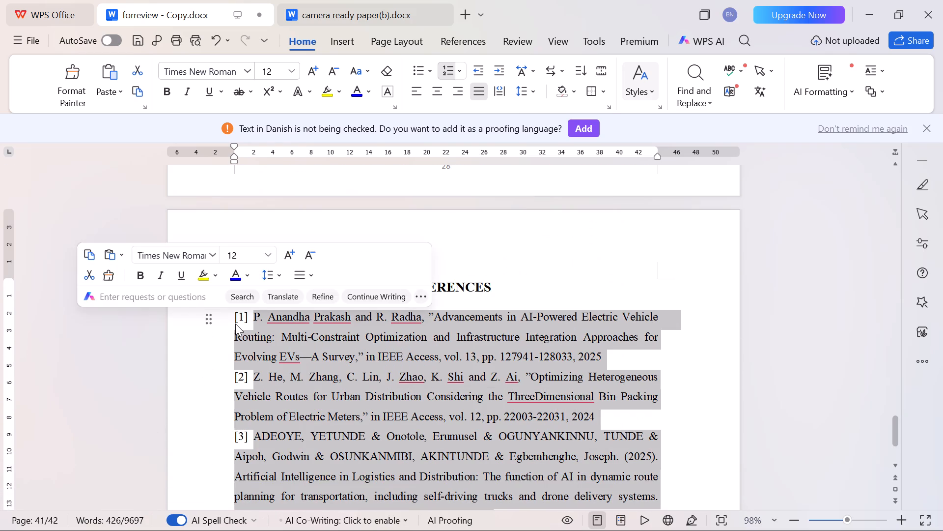
{"action": "left_click", "coordinate": [607, 105]}
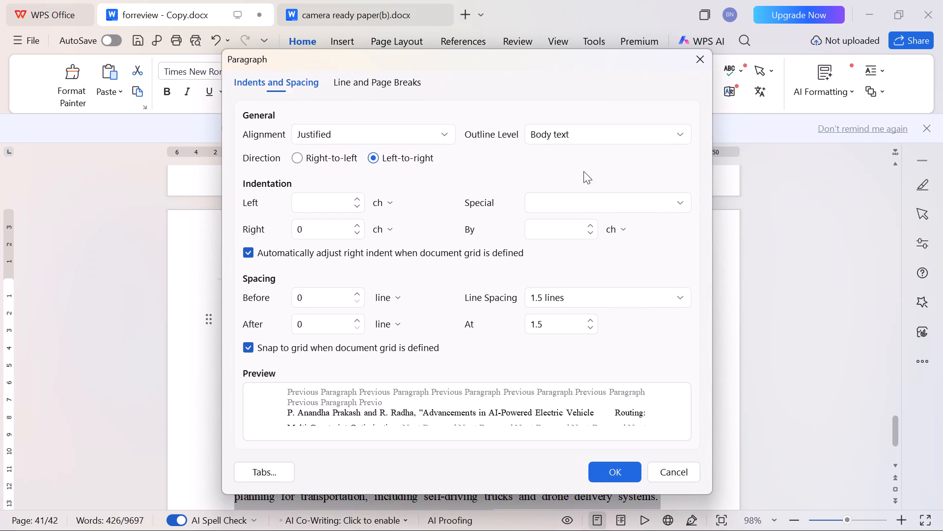
{"action": "left_click", "coordinate": [575, 197]}
{"action": "left_click", "coordinate": [566, 250]}
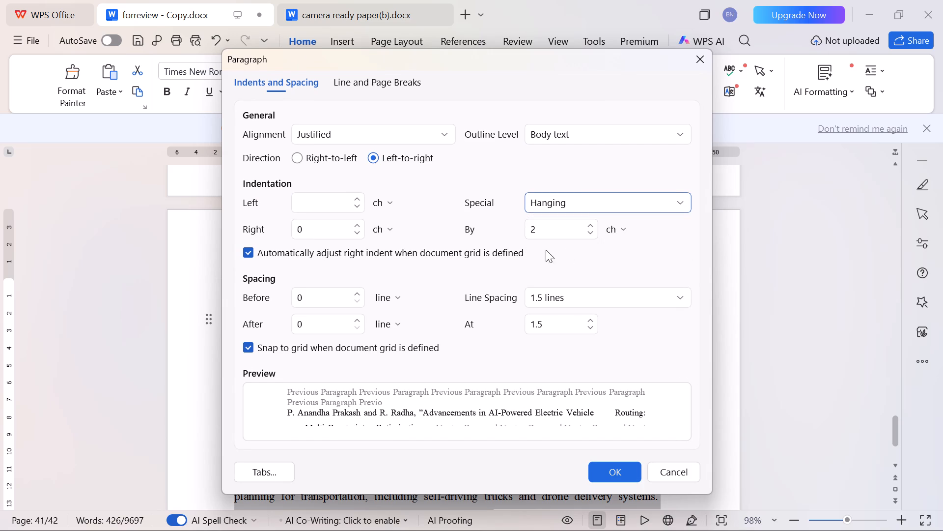
{"action": "left_click", "coordinate": [333, 202]}
{"action": "key", "text": "0"}
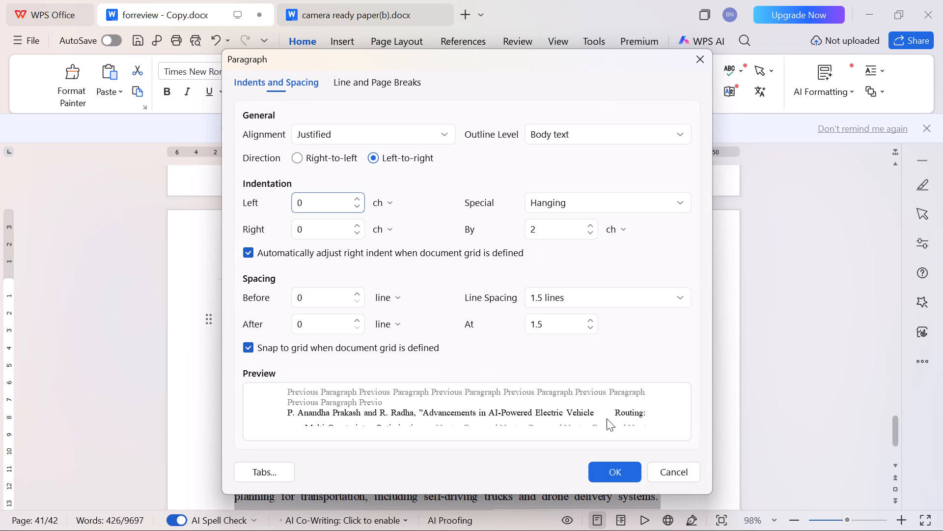
{"action": "left_click", "coordinate": [623, 475]}
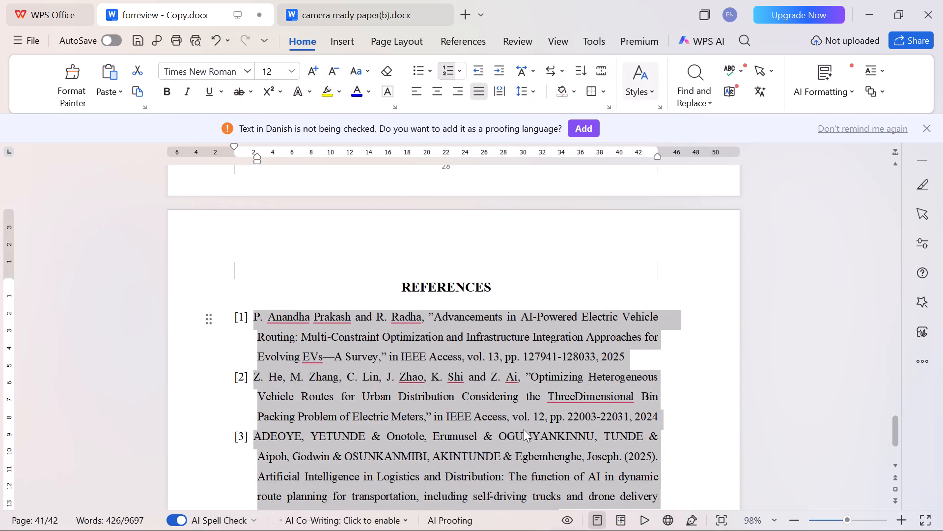
{"action": "left_click", "coordinate": [524, 429]}
Examine the reference list through to the fifteenth entry for consistent indentation and first-line text alignment.
{"action": "scroll", "coordinate": [524, 429], "scroll_direction": "down", "scroll_amount": 2}
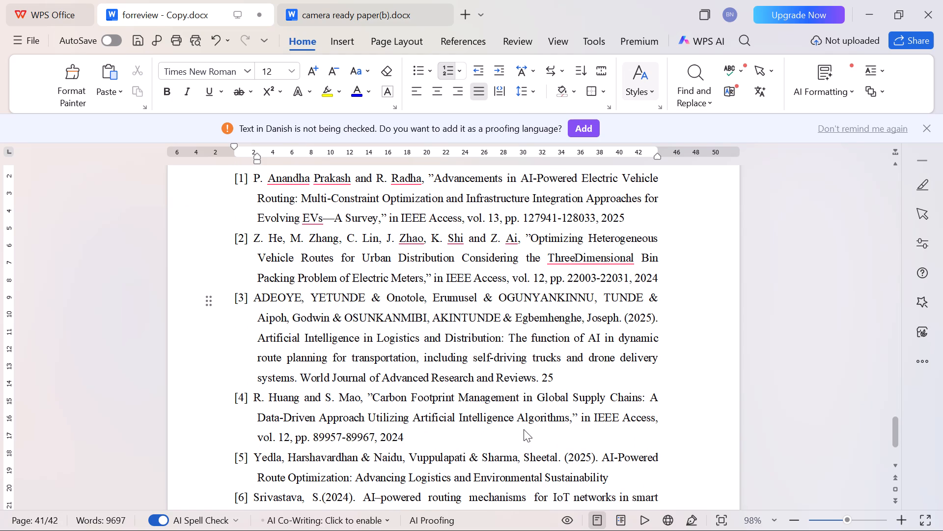
{"action": "scroll", "coordinate": [524, 429], "scroll_direction": "down", "scroll_amount": 2}
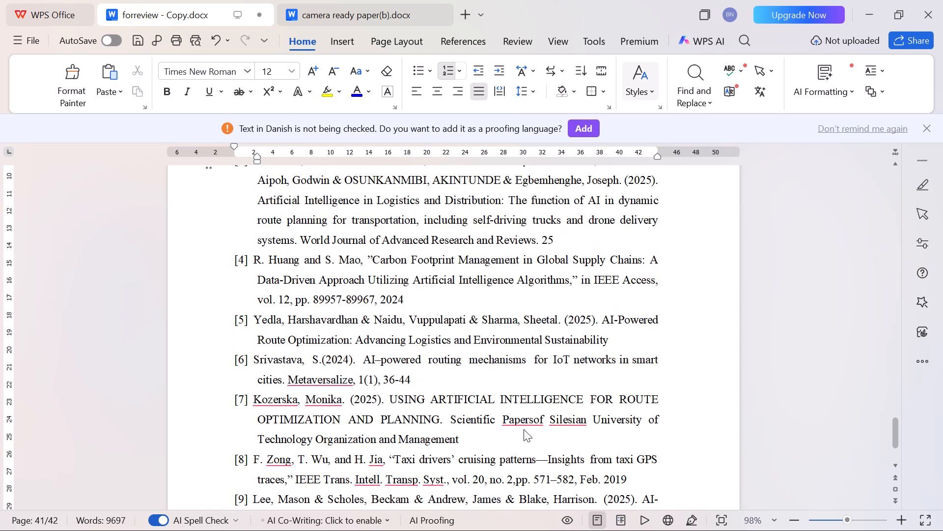
{"action": "scroll", "coordinate": [524, 429], "scroll_direction": "down", "scroll_amount": 4}
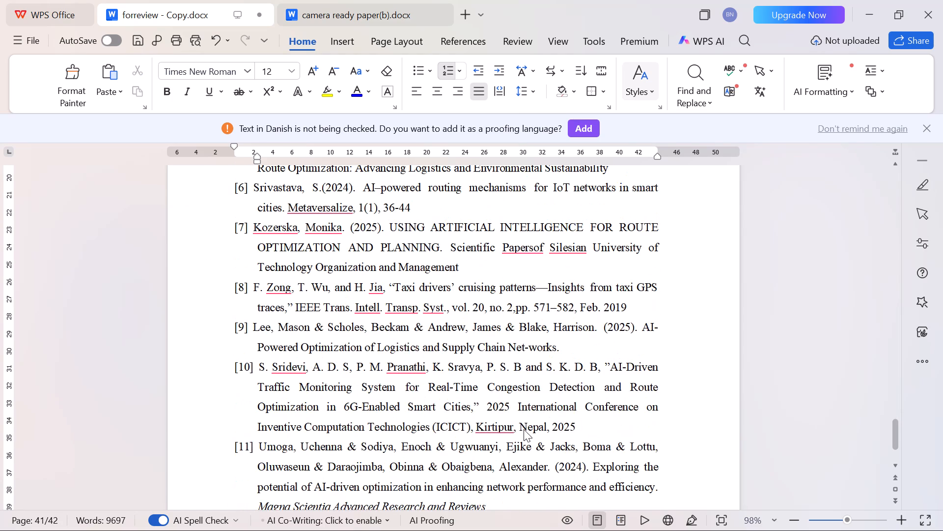
{"action": "scroll", "coordinate": [524, 429], "scroll_direction": "down", "scroll_amount": 3}
{"action": "scroll", "coordinate": [524, 429], "scroll_direction": "up", "scroll_amount": 1}
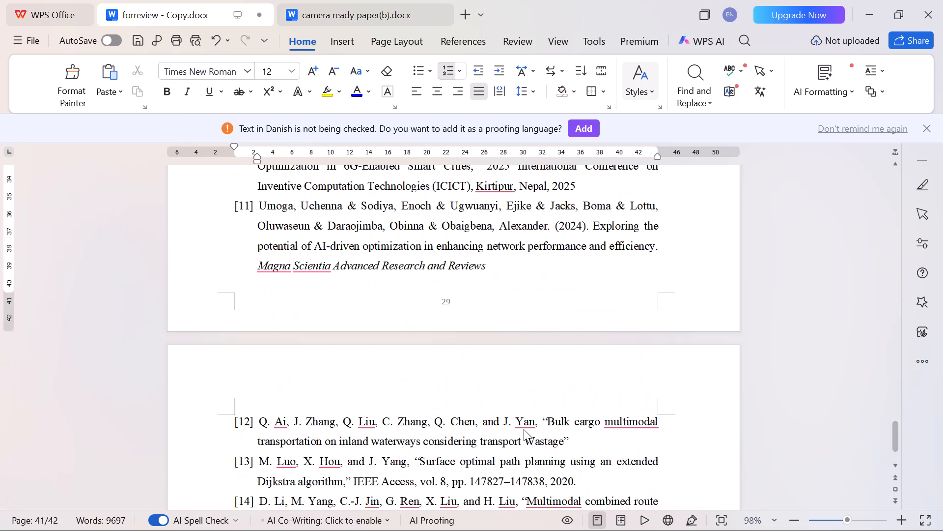
{"action": "scroll", "coordinate": [524, 429], "scroll_direction": "up", "scroll_amount": 1}
{"action": "scroll", "coordinate": [524, 429], "scroll_direction": "down", "scroll_amount": 1}
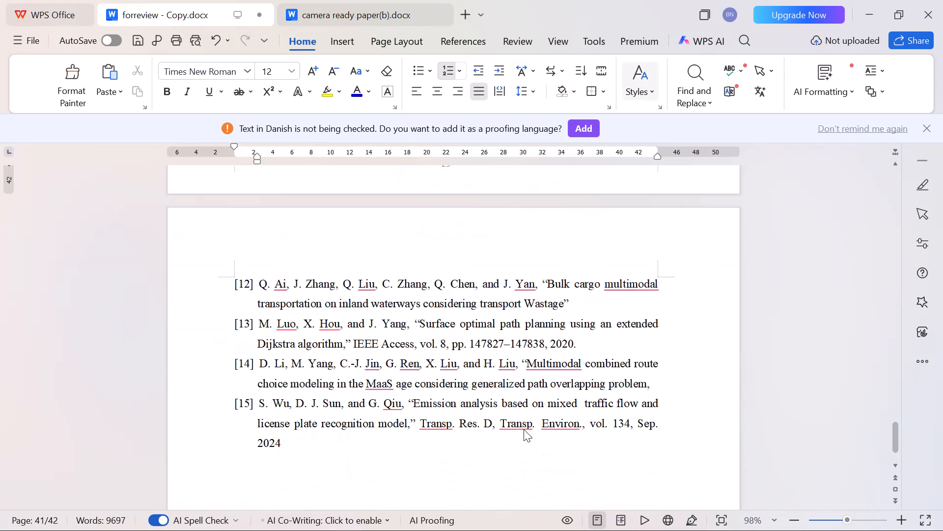
{"action": "scroll", "coordinate": [524, 429], "scroll_direction": "up", "scroll_amount": 2}
{"action": "scroll", "coordinate": [370, 326], "scroll_direction": "up", "scroll_amount": 1}
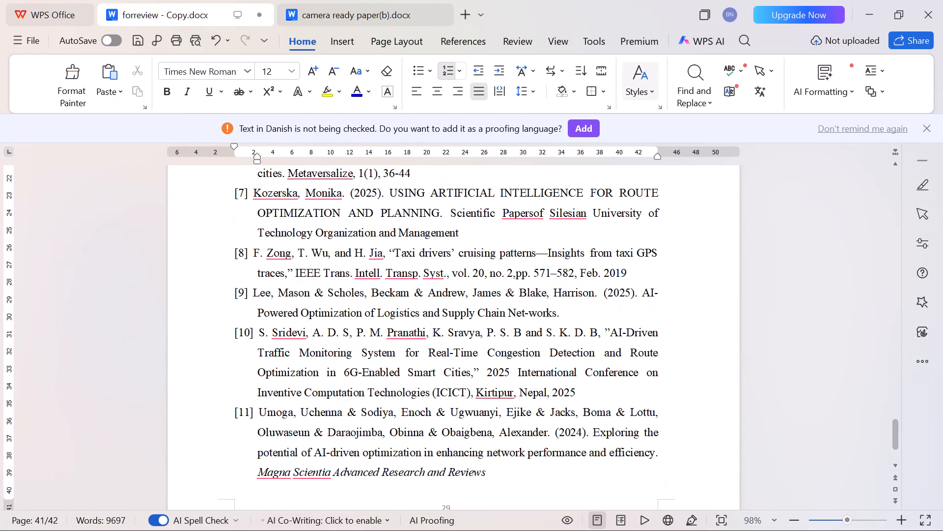
Add leading spaces before the text of references [9], [8], [7] and [6] to align their first lines with the hanging indent.
{"action": "left_click", "coordinate": [254, 289]}
{"action": "key", "text": "space"}
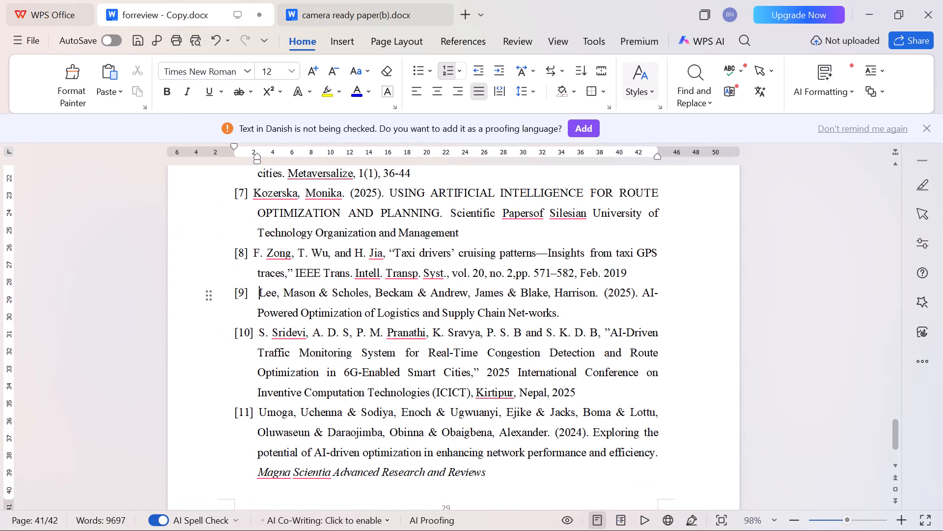
{"action": "left_click", "coordinate": [251, 252]}
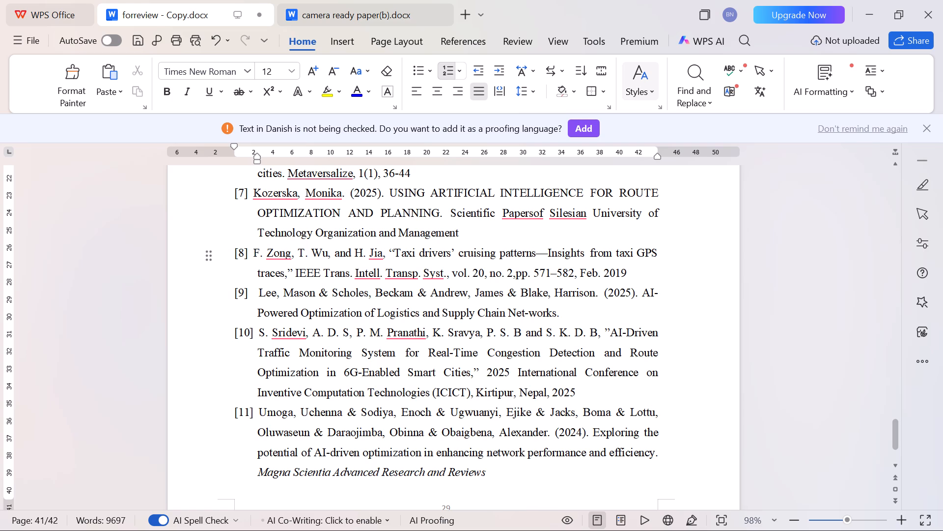
{"action": "key", "text": "space"}
{"action": "scroll", "coordinate": [260, 314], "scroll_direction": "up", "scroll_amount": 1}
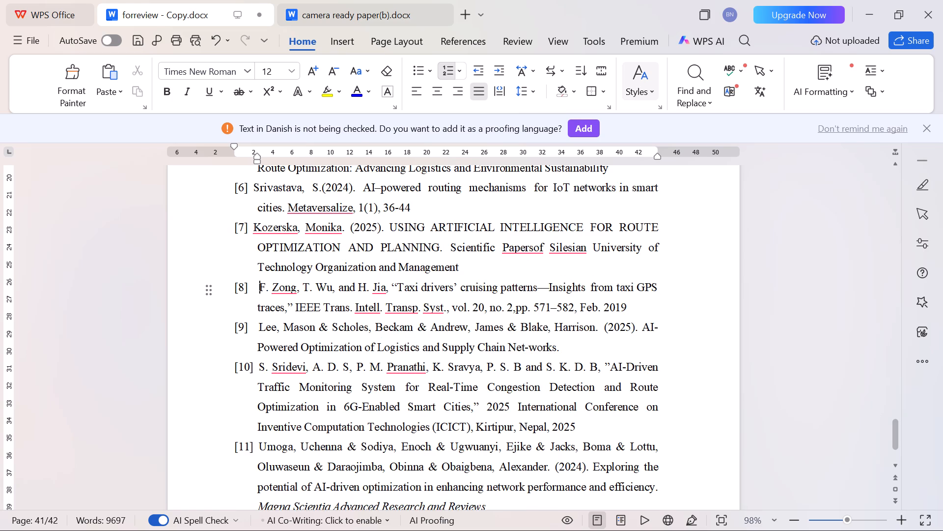
{"action": "left_click", "coordinate": [253, 227]}
{"action": "key", "text": "space"}
{"action": "key", "text": "space"}
{"action": "scroll", "coordinate": [257, 286], "scroll_direction": "up", "scroll_amount": 1}
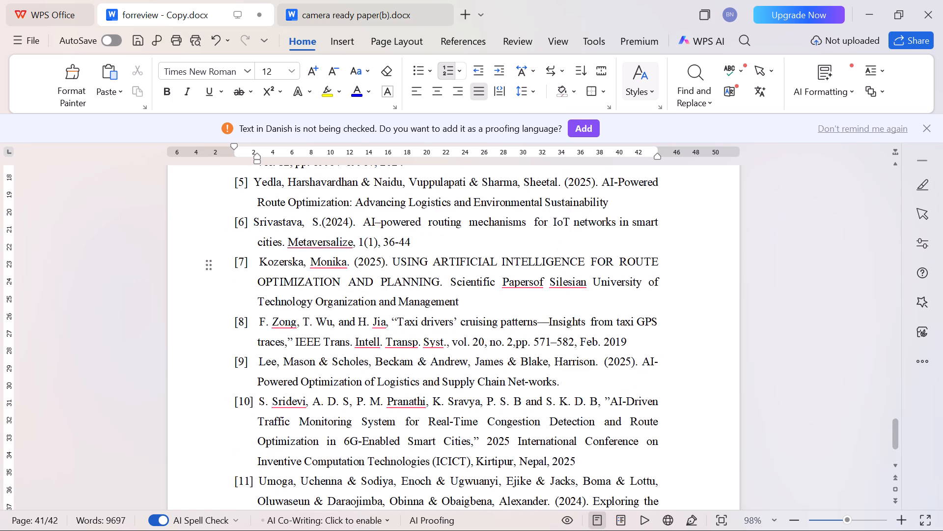
{"action": "left_click", "coordinate": [253, 249]}
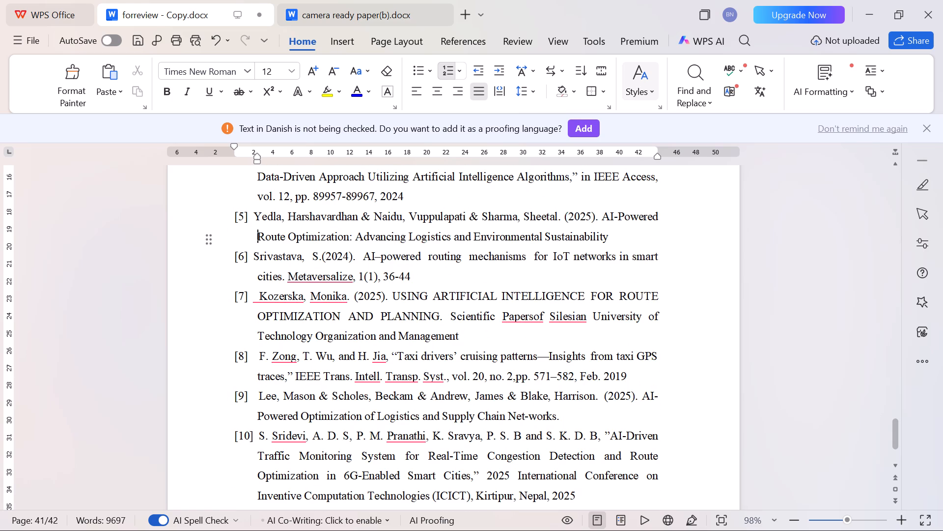
{"action": "left_click", "coordinate": [256, 258]}
{"action": "key", "text": "space"}
{"action": "scroll", "coordinate": [257, 268], "scroll_direction": "up", "scroll_amount": 1}
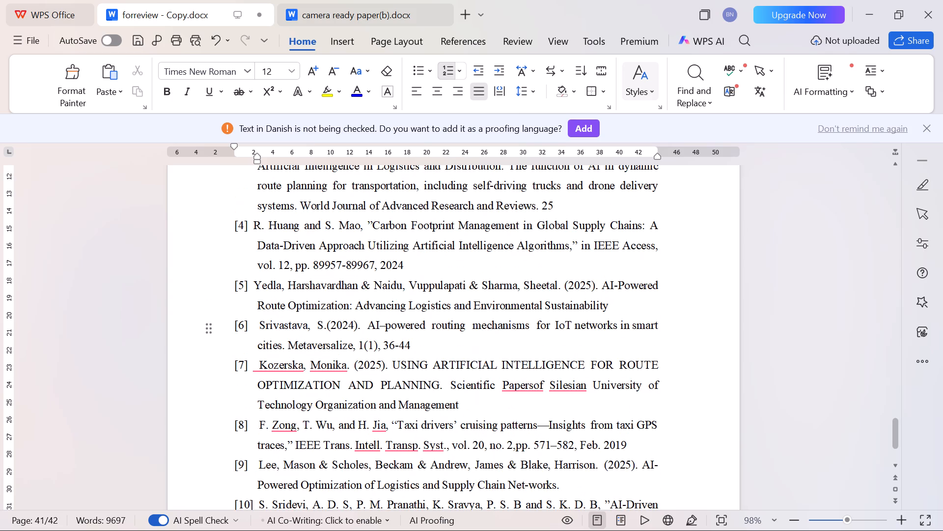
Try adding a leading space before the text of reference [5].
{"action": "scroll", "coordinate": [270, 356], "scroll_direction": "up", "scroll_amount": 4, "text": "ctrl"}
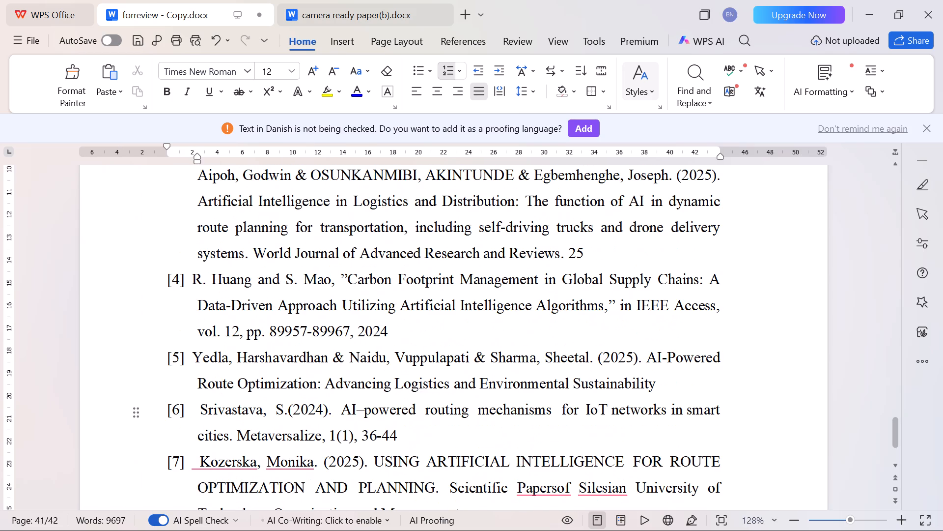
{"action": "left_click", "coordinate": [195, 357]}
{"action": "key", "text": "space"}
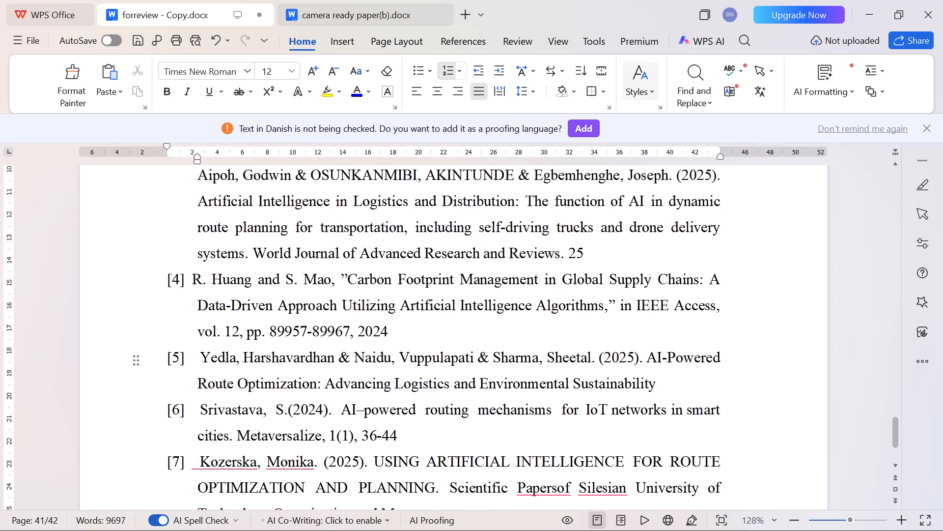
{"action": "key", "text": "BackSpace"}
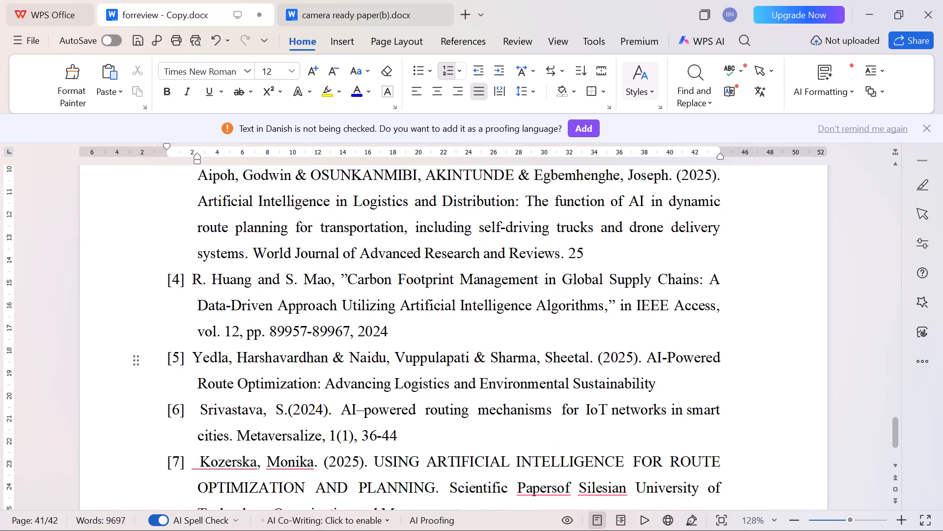
Add leading spaces before the text of references [4], [3], [2] and [1] to align their first lines with the hanging indent.
{"action": "left_click", "coordinate": [191, 278]}
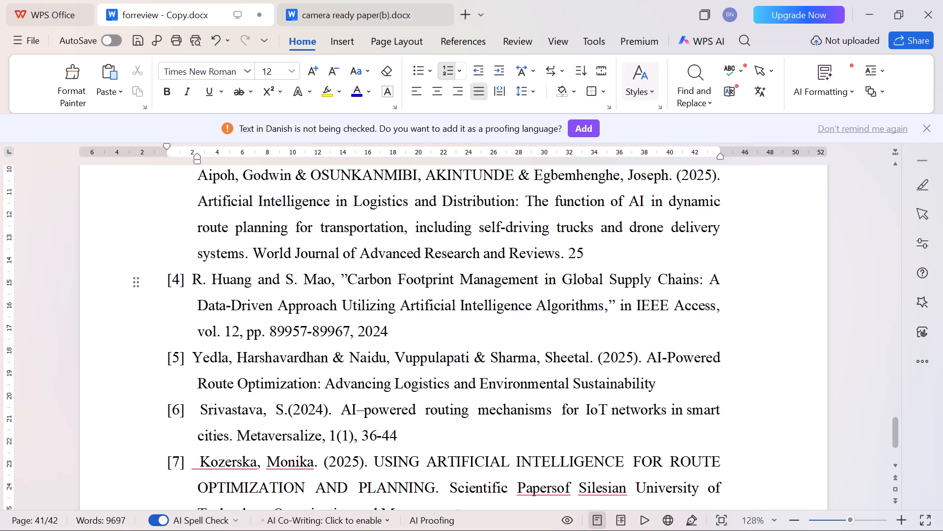
{"action": "left_click_drag", "start_coordinate": [393, 329], "coordinate": [186, 279]}
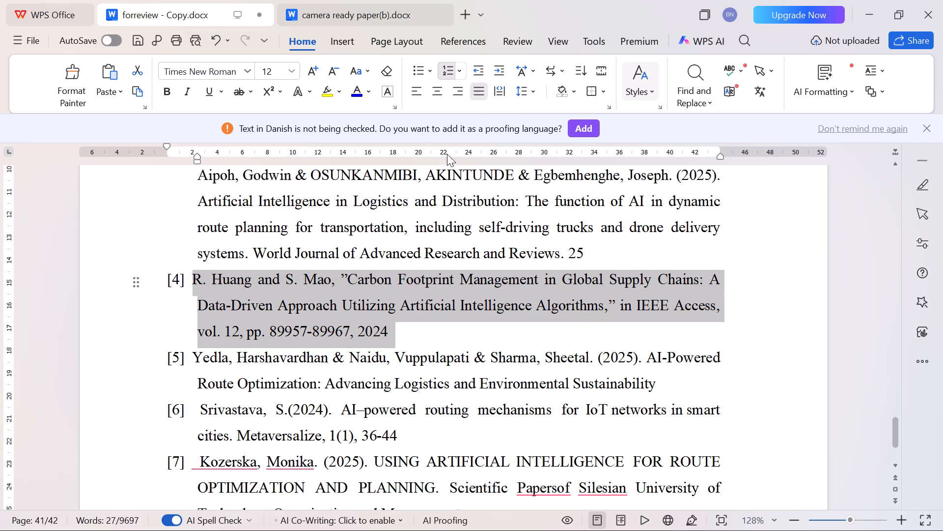
{"action": "left_click", "coordinate": [405, 279]}
{"action": "left_click", "coordinate": [194, 281]}
{"action": "key", "text": "space"}
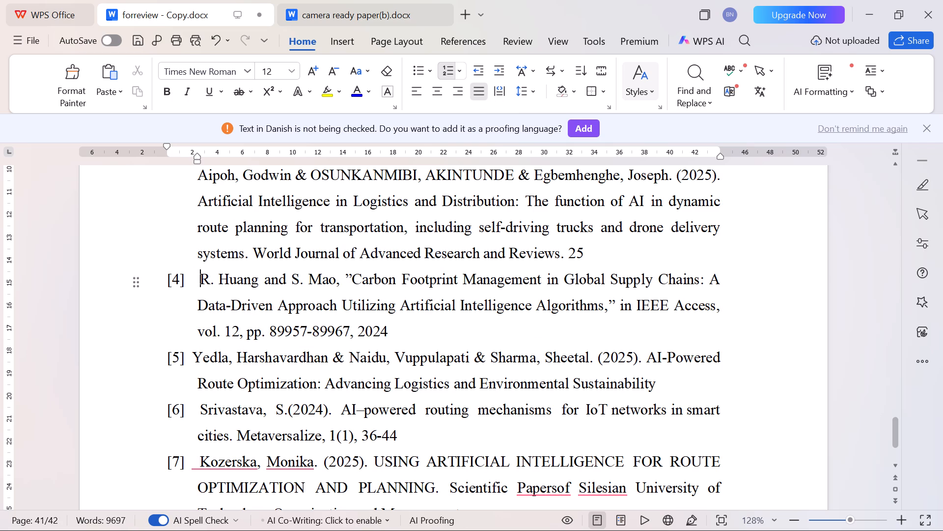
{"action": "scroll", "coordinate": [193, 334], "scroll_direction": "up", "scroll_amount": 1}
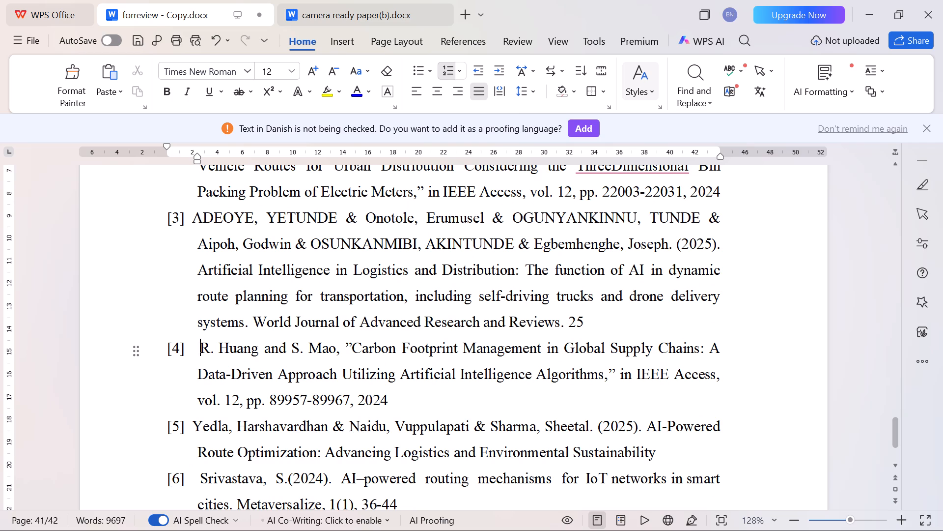
{"action": "left_click", "coordinate": [193, 216]}
{"action": "key", "text": "space"}
{"action": "key", "text": "space"}
{"action": "scroll", "coordinate": [193, 216], "scroll_direction": "up", "scroll_amount": 2}
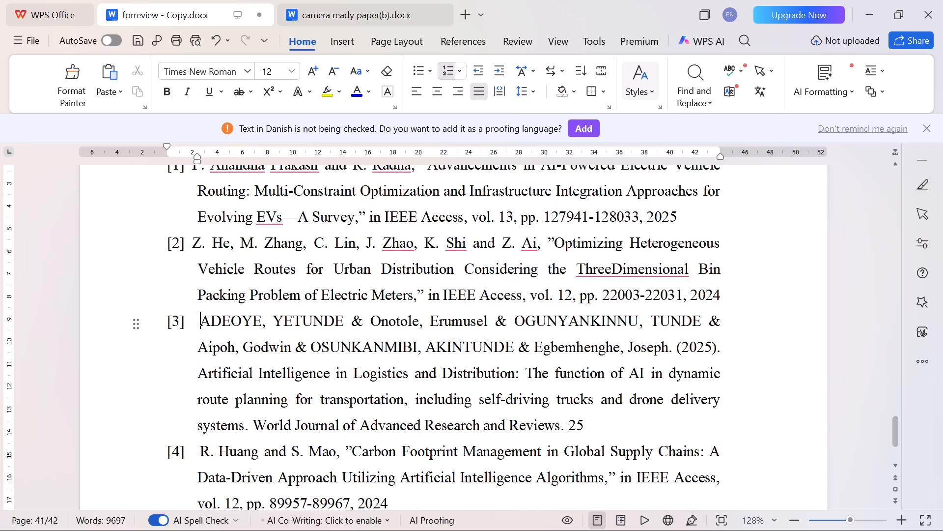
{"action": "left_click", "coordinate": [194, 280]}
{"action": "key", "text": "space"}
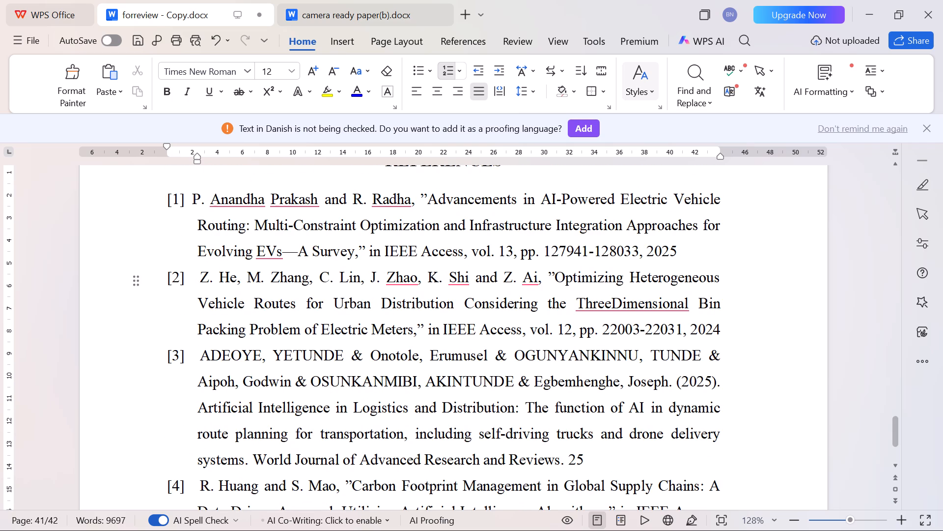
{"action": "scroll", "coordinate": [200, 339], "scroll_direction": "up", "scroll_amount": 1}
{"action": "left_click", "coordinate": [194, 230]}
{"action": "key", "text": "space"}
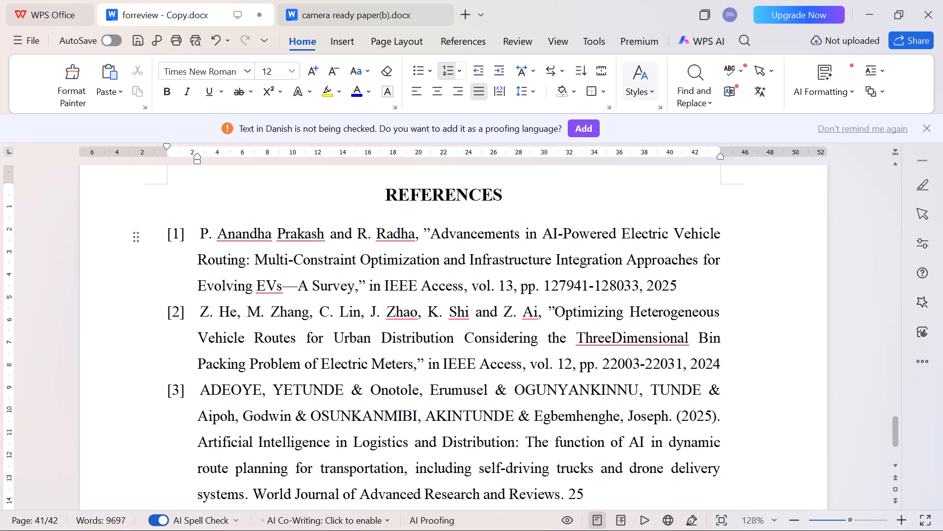
Save the forreview - Copy document.
{"action": "scroll", "coordinate": [274, 327], "scroll_direction": "right", "scroll_amount": 1}
{"action": "scroll", "coordinate": [274, 327], "scroll_direction": "down", "scroll_amount": 7, "text": "ctrl"}
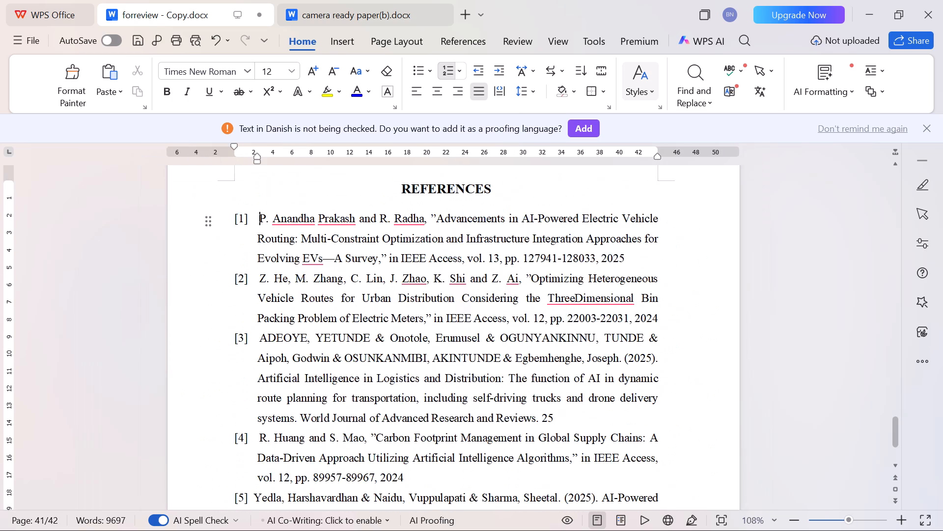
{"action": "scroll", "coordinate": [274, 327], "scroll_direction": "down", "scroll_amount": 3, "text": "ctrl"}
{"action": "key", "text": "ctrl+s"}
Examine the full reference list from the REFERENCES heading through the fifteenth entry for consistent alignment.
{"action": "scroll", "coordinate": [274, 327], "scroll_direction": "up", "scroll_amount": 3, "text": "ctrl"}
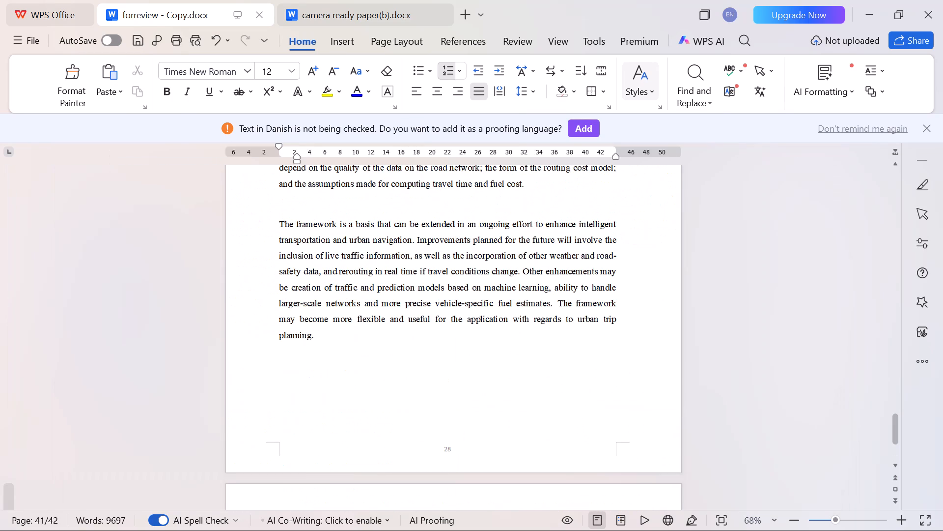
{"action": "scroll", "coordinate": [274, 327], "scroll_direction": "up", "scroll_amount": 3, "text": "ctrl"}
{"action": "scroll", "coordinate": [274, 327], "scroll_direction": "down", "scroll_amount": 5}
{"action": "scroll", "coordinate": [274, 327], "scroll_direction": "down", "scroll_amount": 3, "text": "ctrl"}
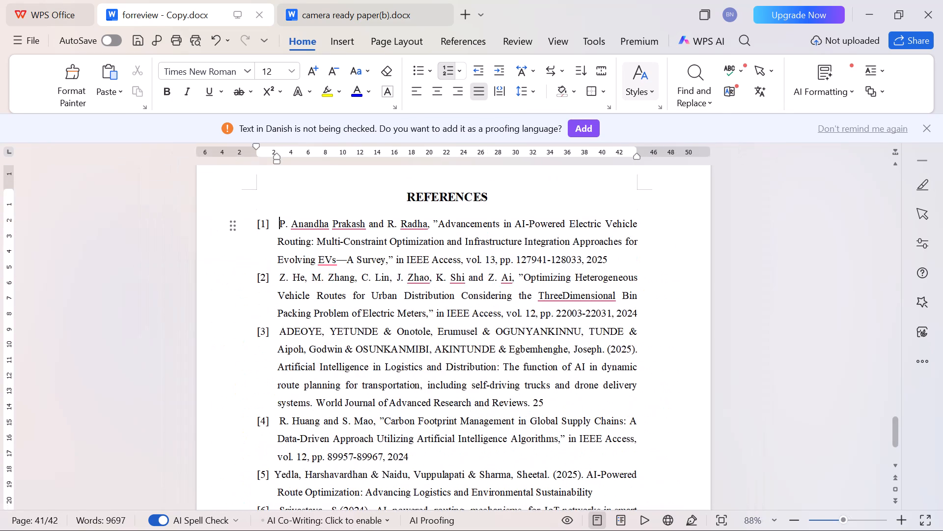
{"action": "scroll", "coordinate": [274, 327], "scroll_direction": "down", "scroll_amount": 3, "text": "ctrl"}
{"action": "scroll", "coordinate": [274, 327], "scroll_direction": "up", "scroll_amount": 1}
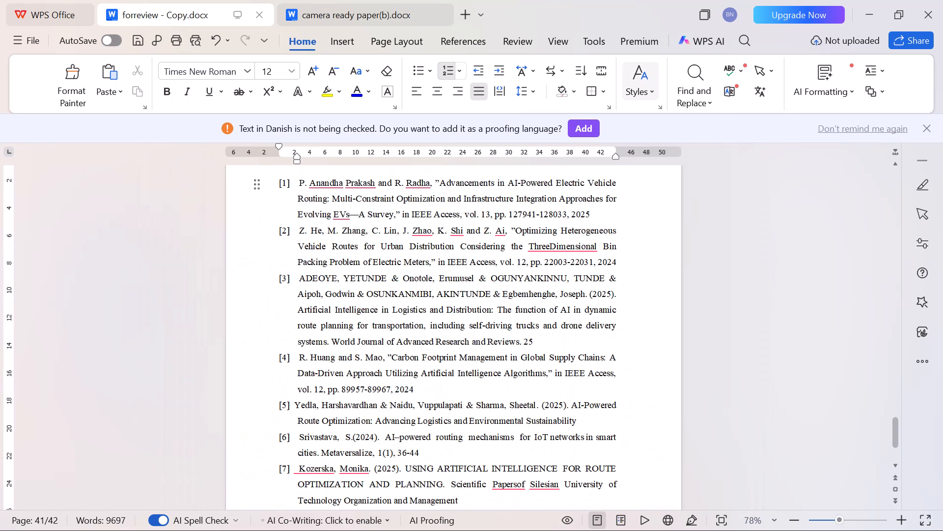
{"action": "scroll", "coordinate": [274, 327], "scroll_direction": "up", "scroll_amount": 1}
{"action": "scroll", "coordinate": [392, 309], "scroll_direction": "down", "scroll_amount": 3}
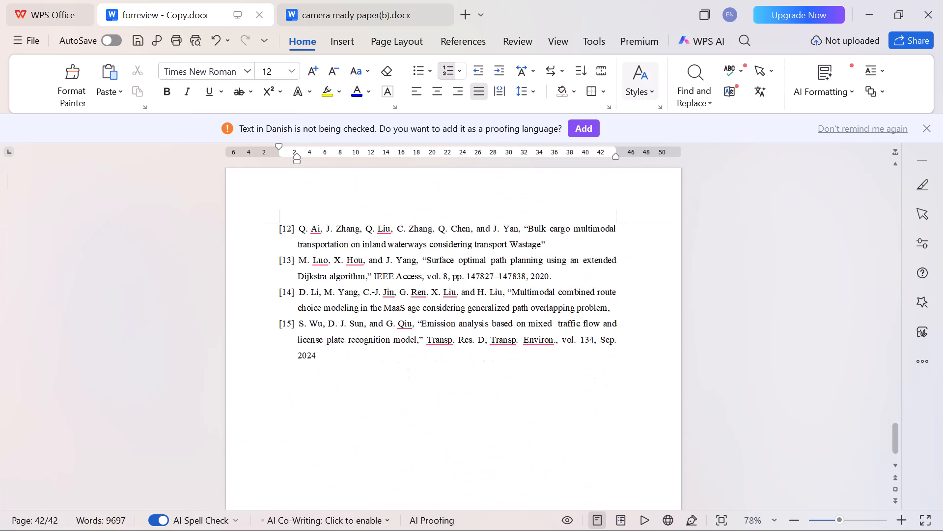
{"action": "scroll", "coordinate": [392, 309], "scroll_direction": "up", "scroll_amount": 2}
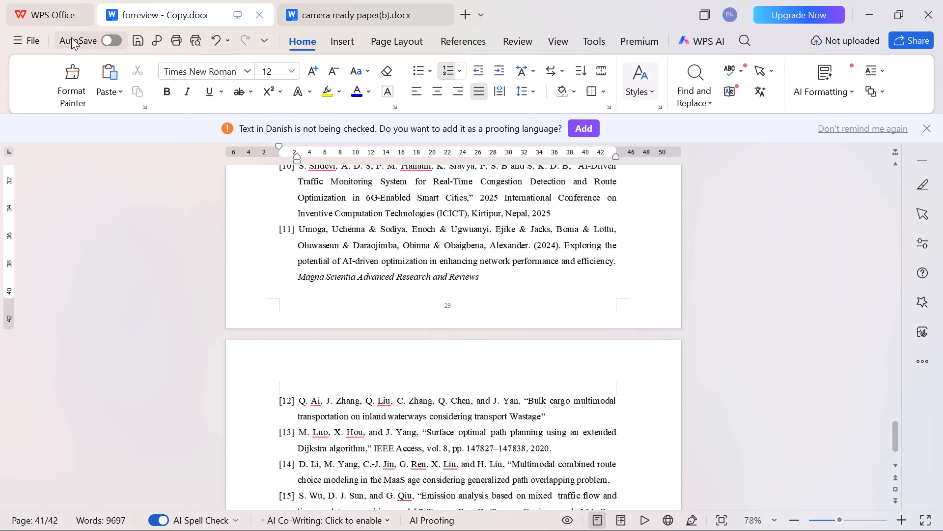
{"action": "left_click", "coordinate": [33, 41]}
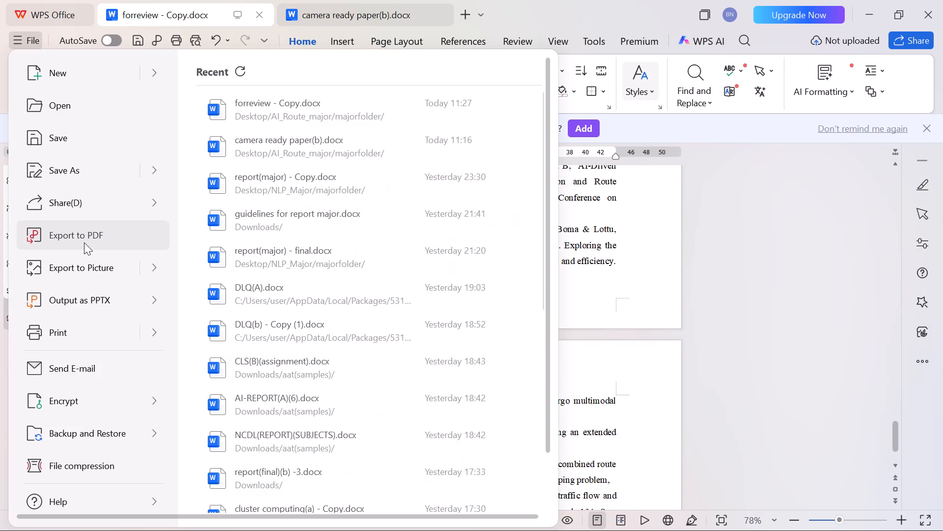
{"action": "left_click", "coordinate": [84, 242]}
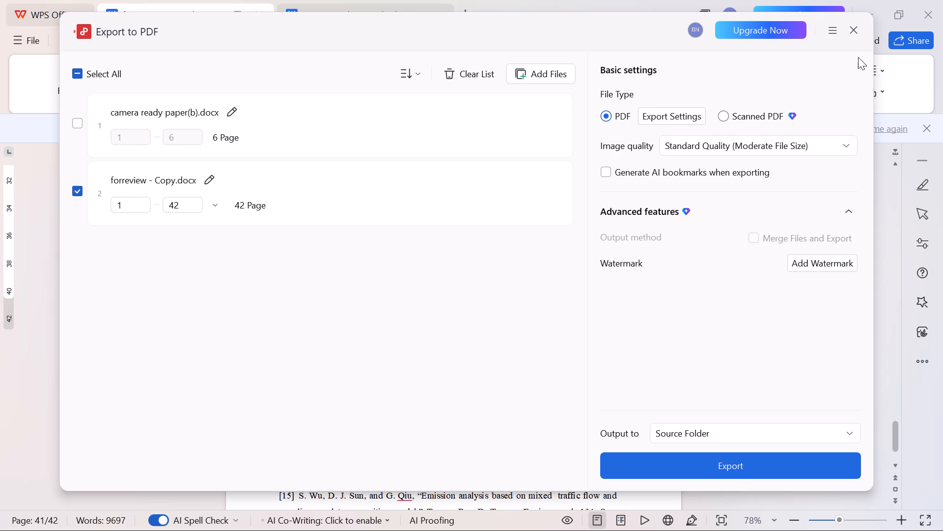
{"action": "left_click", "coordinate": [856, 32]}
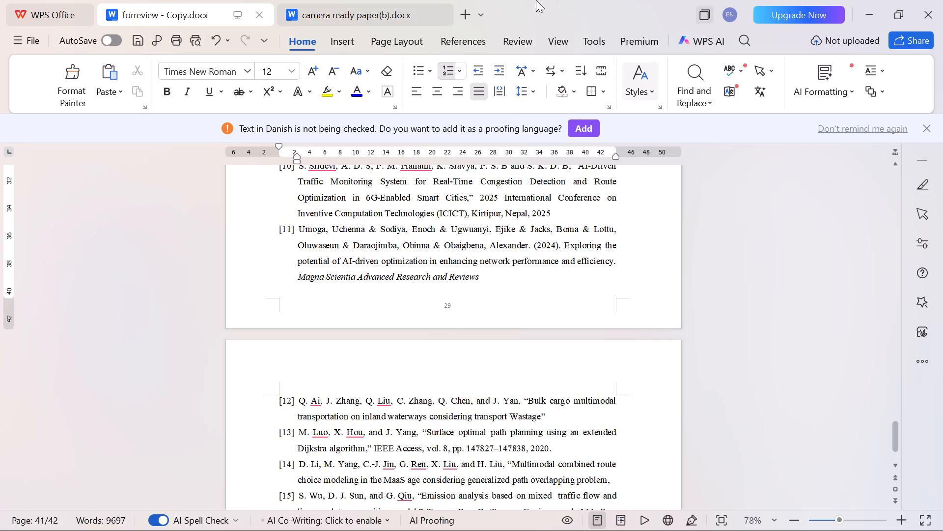
Close the camera ready paper(b).docx document.
{"action": "left_click", "coordinate": [441, 17]}
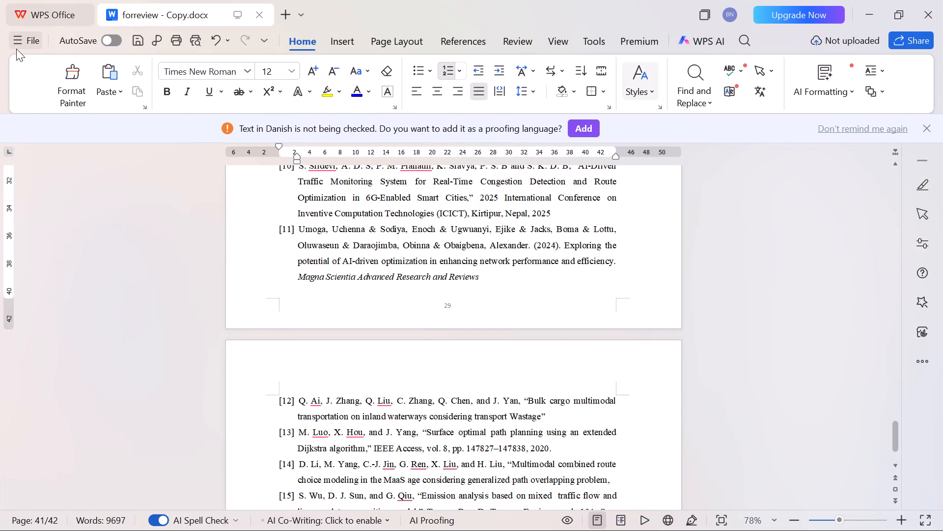
Open the PDF export settings for forreview - Copy.docx.
{"action": "left_click", "coordinate": [16, 49]}
{"action": "left_click", "coordinate": [78, 245]}
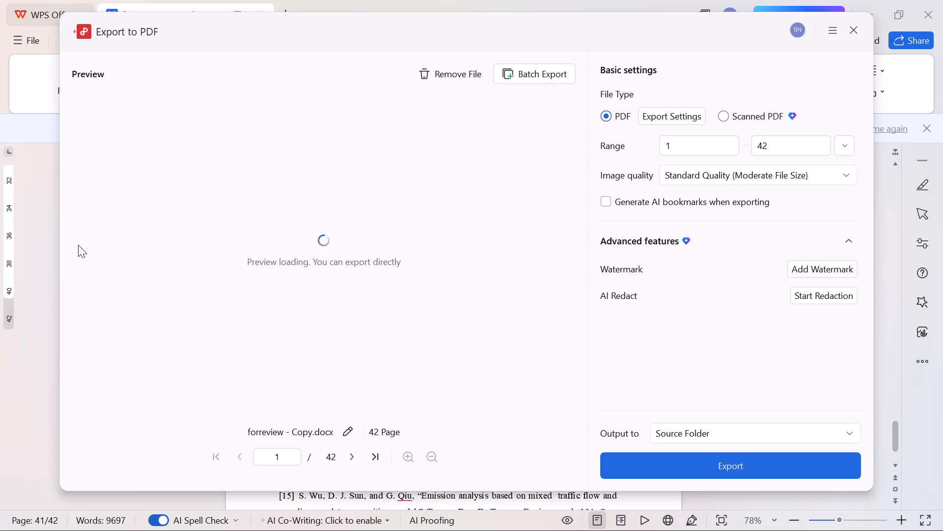
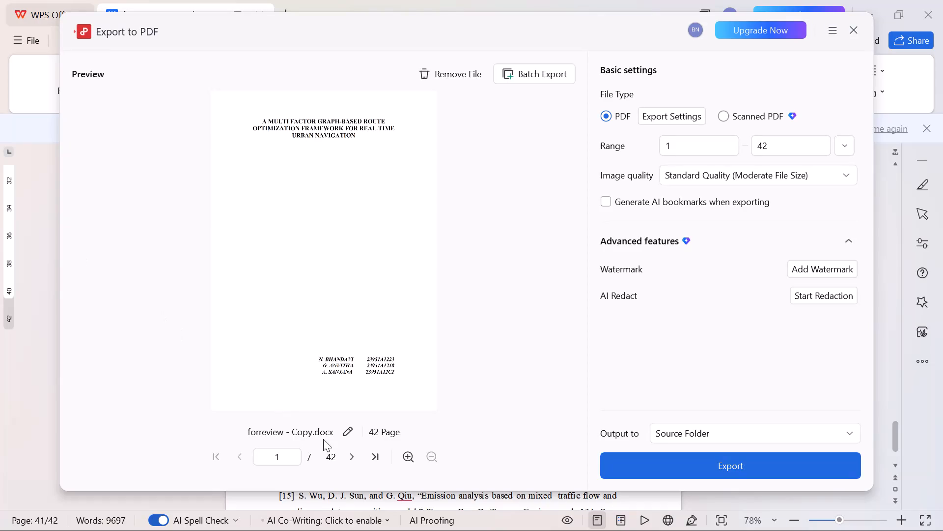
Review the front matter in the PDF export preview, from the title page through the List of Figures on page 11.
{"action": "left_click", "coordinate": [350, 460]}
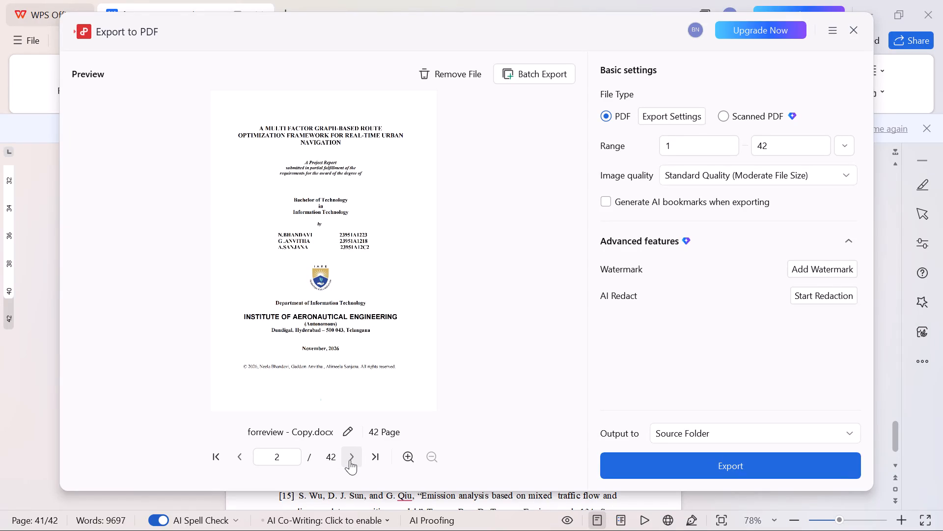
{"action": "left_click", "coordinate": [350, 460]}
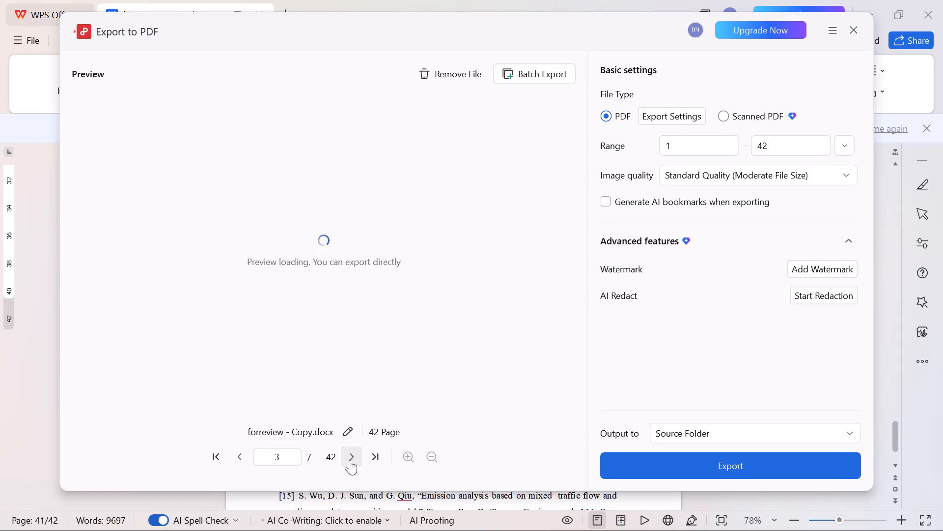
{"action": "left_click", "coordinate": [350, 460]}
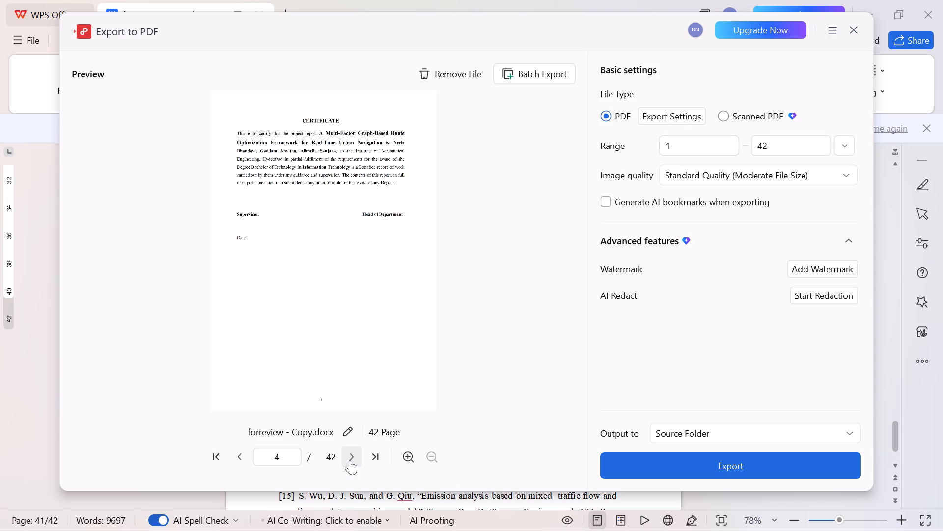
{"action": "left_click", "coordinate": [350, 460]}
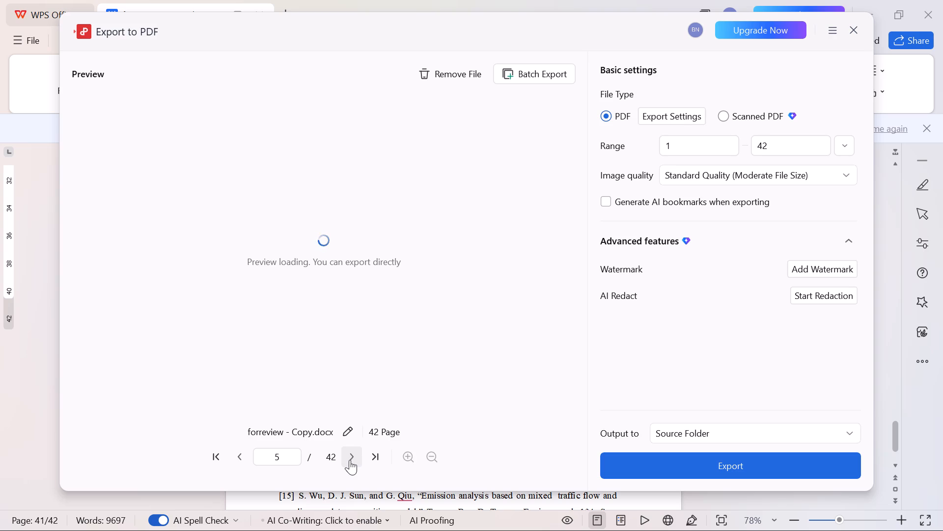
{"action": "left_click", "coordinate": [350, 460]}
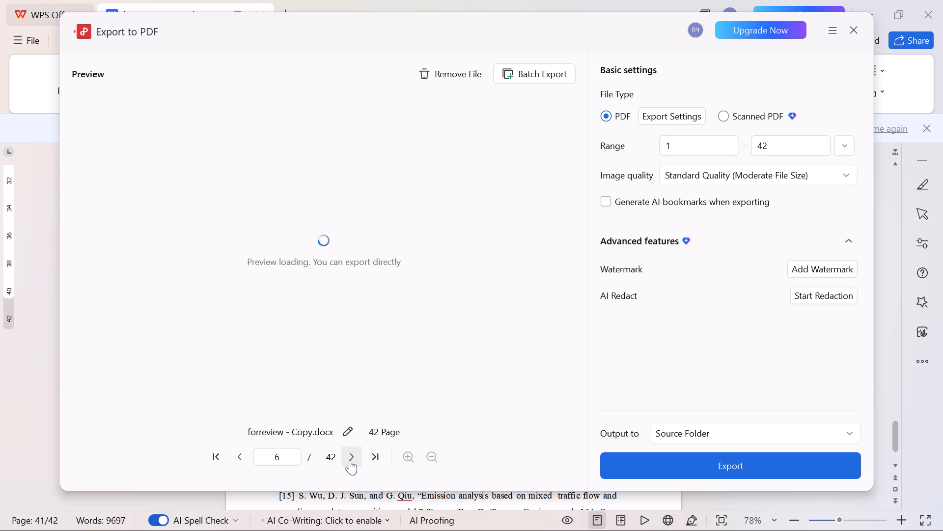
{"action": "left_click", "coordinate": [350, 460]}
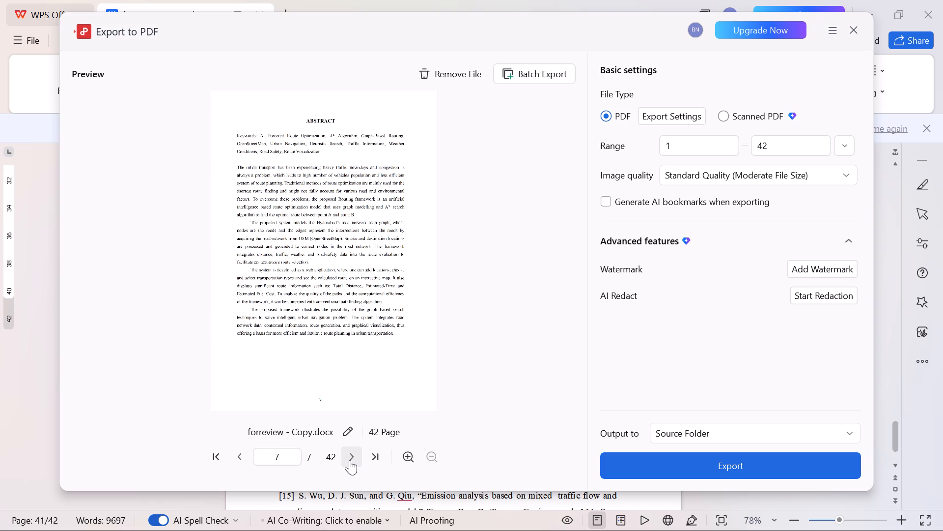
{"action": "left_click", "coordinate": [350, 460]}
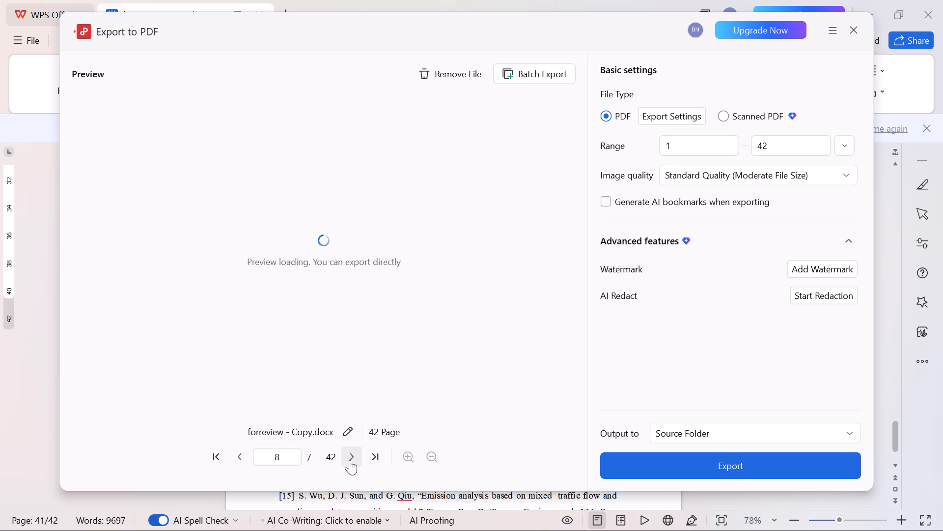
{"action": "left_click", "coordinate": [350, 460]}
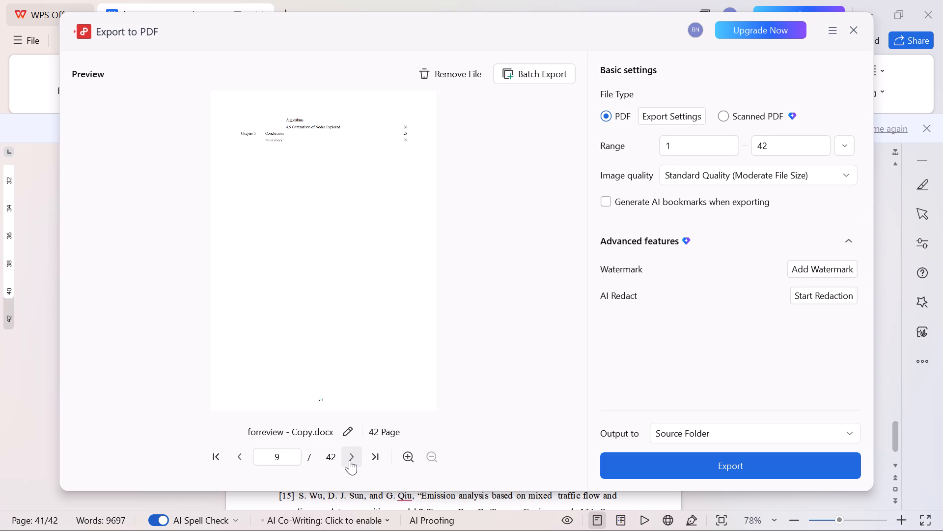
{"action": "left_click", "coordinate": [350, 460]}
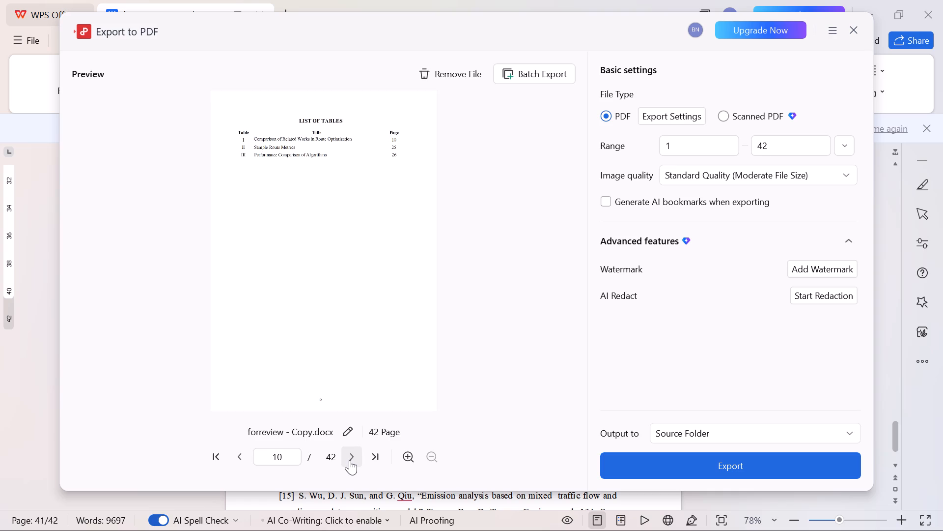
{"action": "left_click", "coordinate": [350, 460]}
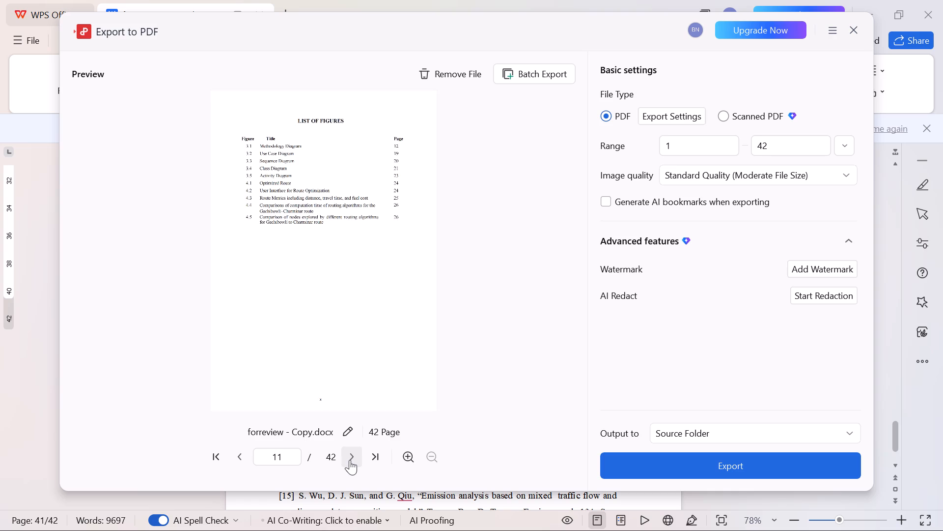
Review preview pages 12 to 22, covering the scope of study, existing system and the Chapter 2 literature survey.
{"action": "left_click", "coordinate": [350, 460]}
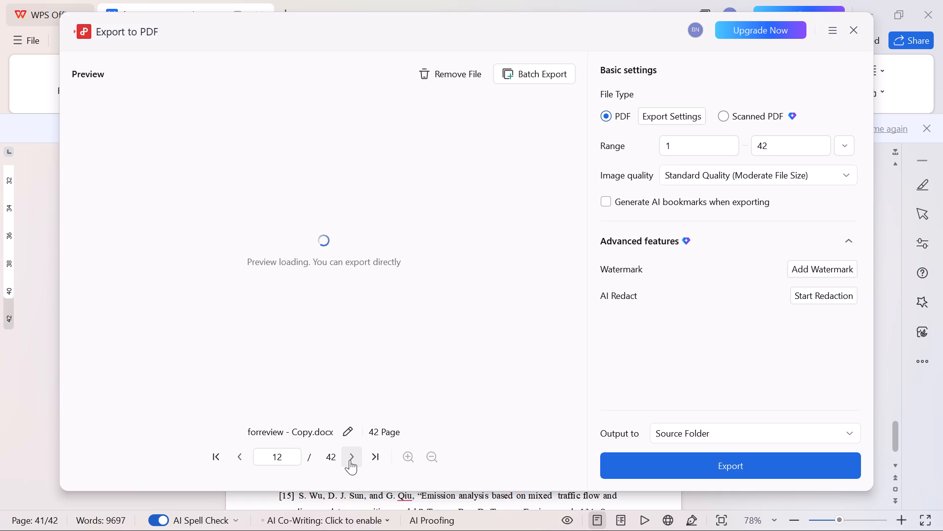
{"action": "left_click", "coordinate": [350, 460]}
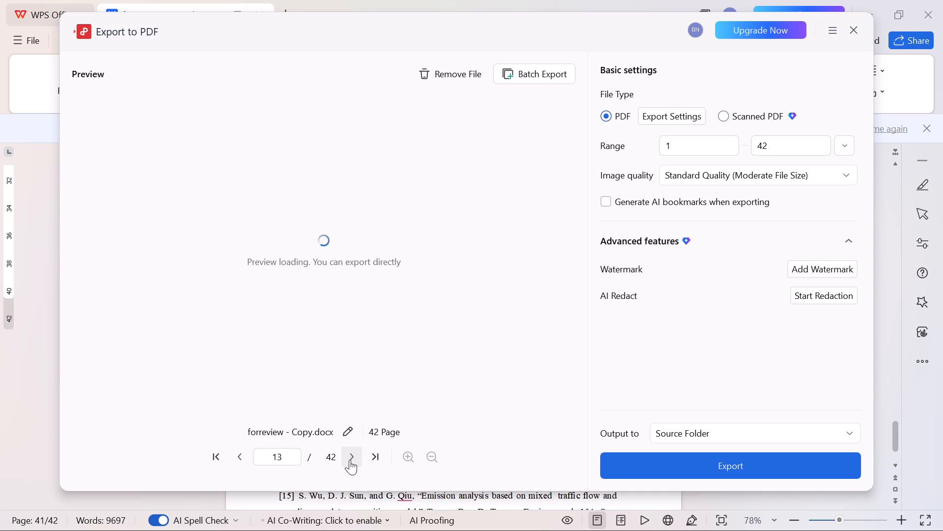
{"action": "left_click", "coordinate": [350, 460]}
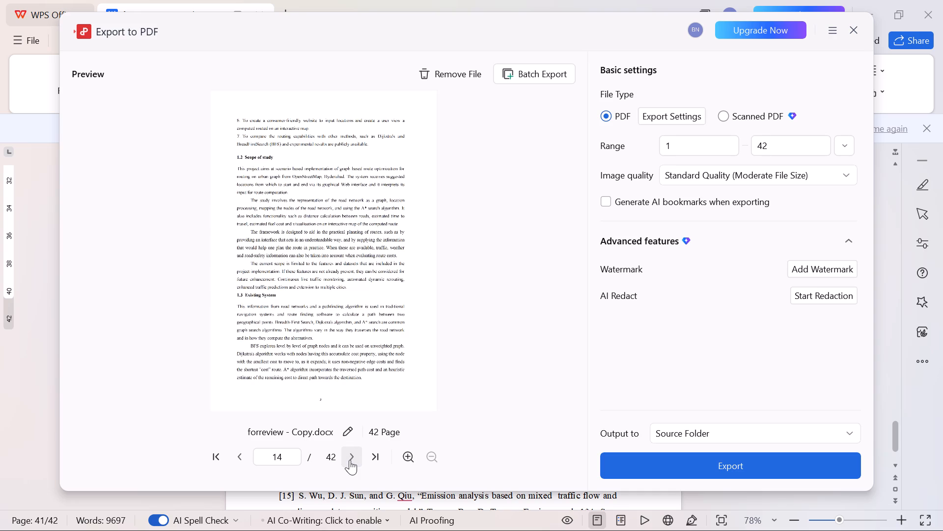
{"action": "left_click", "coordinate": [350, 460]}
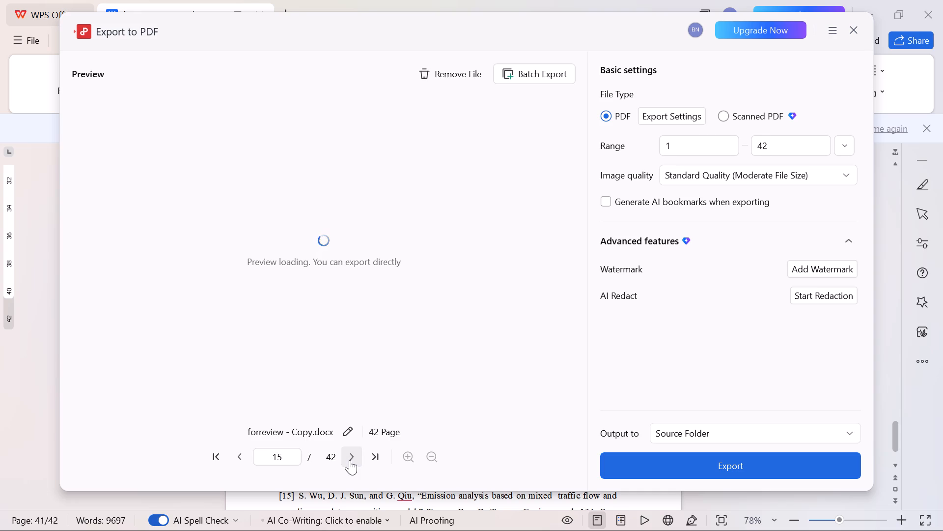
{"action": "left_click", "coordinate": [350, 460]}
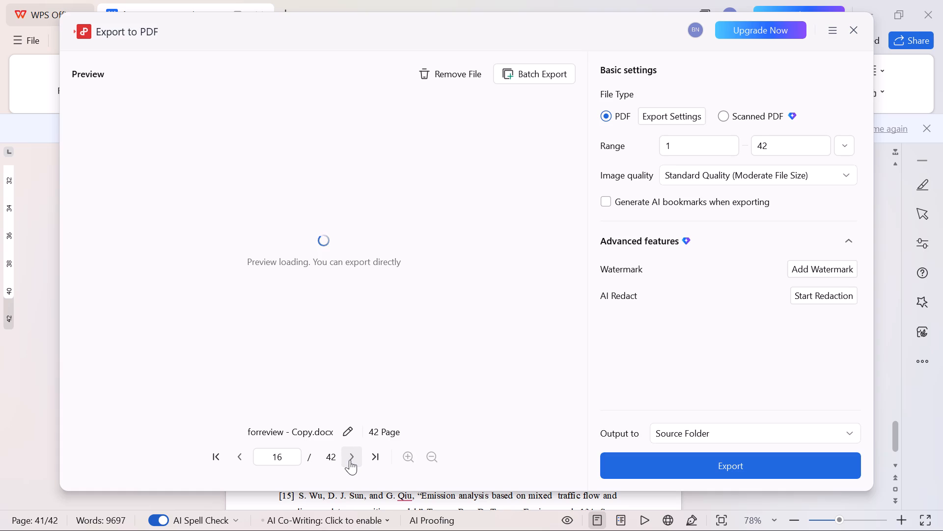
{"action": "left_click", "coordinate": [350, 460]}
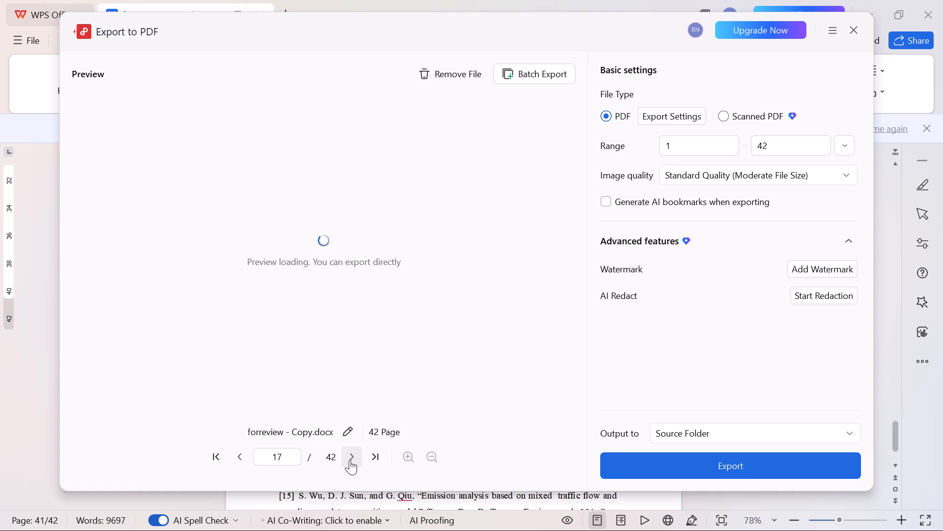
{"action": "left_click", "coordinate": [350, 460]}
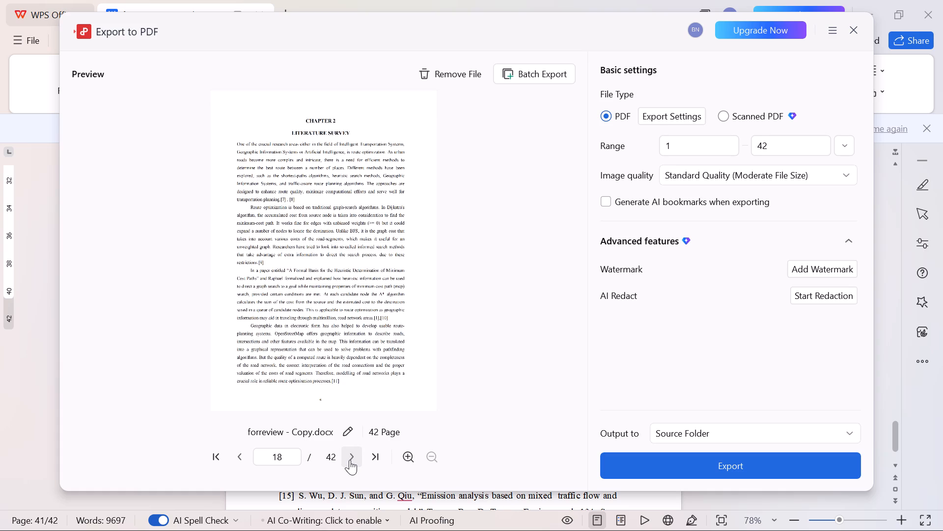
{"action": "left_click", "coordinate": [350, 460]}
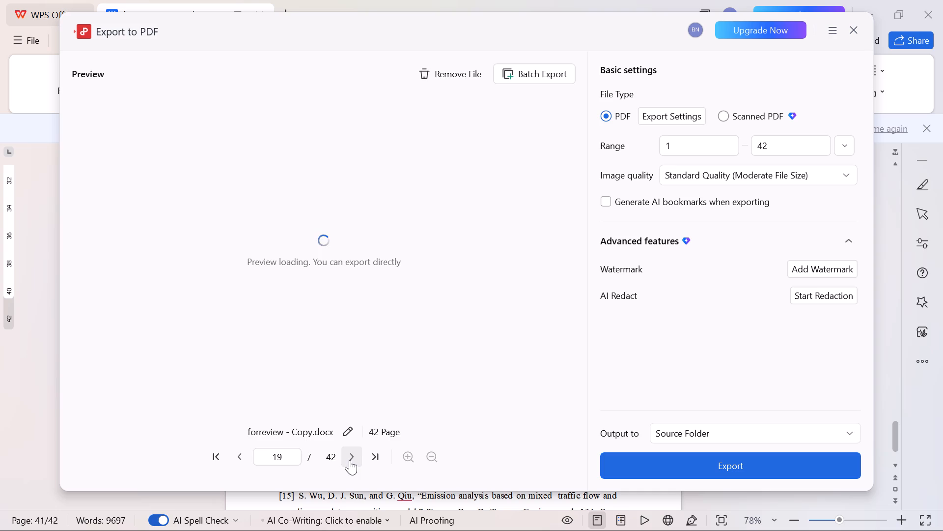
{"action": "left_click", "coordinate": [350, 460]}
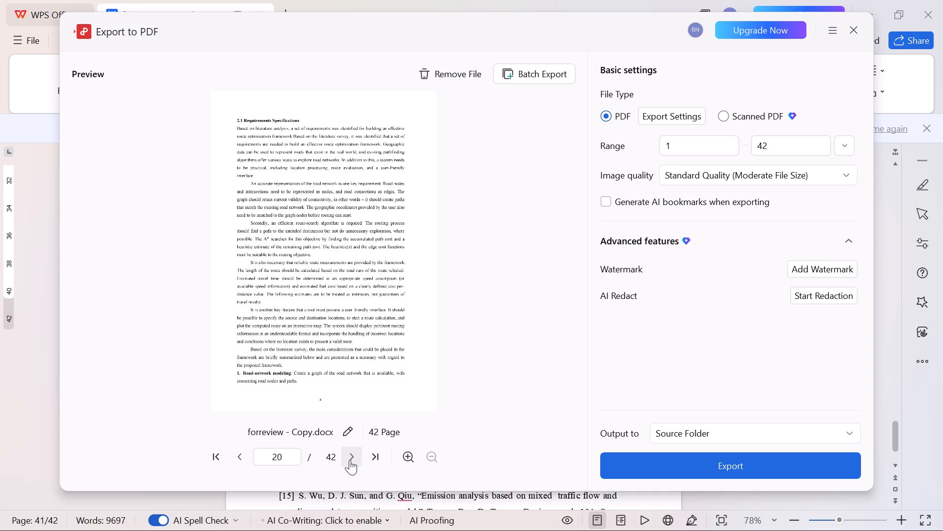
{"action": "left_click", "coordinate": [350, 460]}
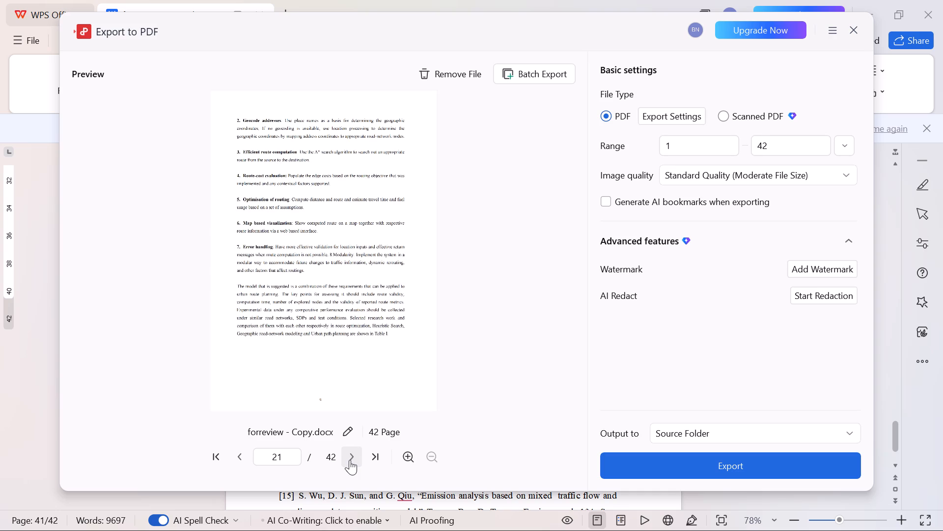
{"action": "left_click", "coordinate": [350, 460]}
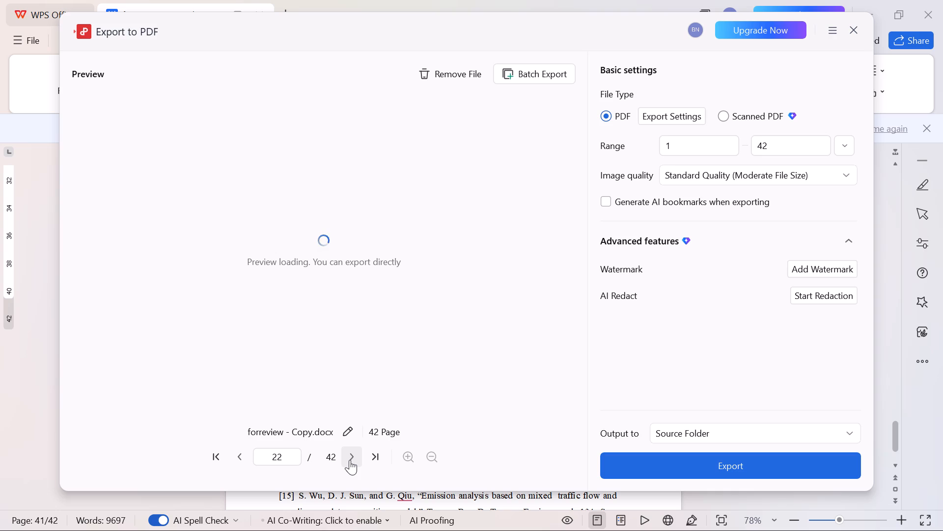
Review preview pages 23 to 35, covering the Chapter 3 methodology, its equations, system design and UML diagrams.
{"action": "left_click", "coordinate": [350, 460]}
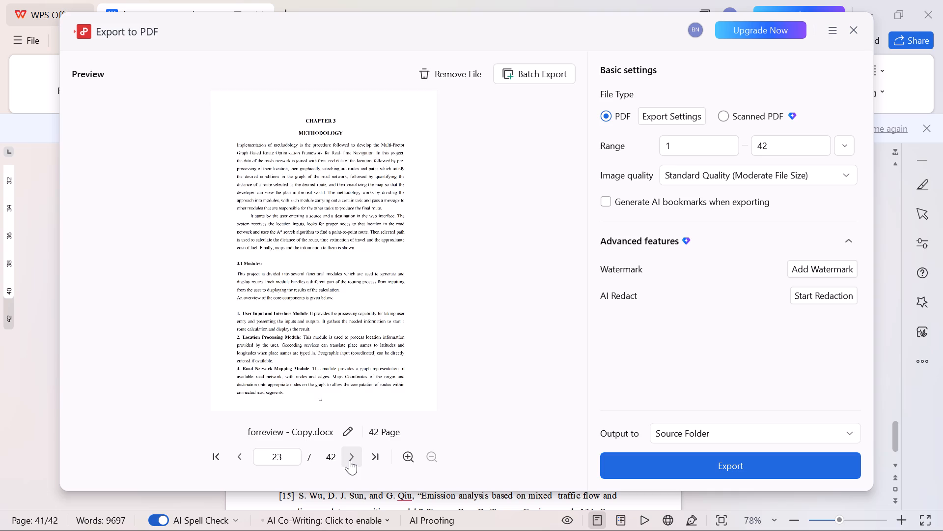
{"action": "left_click", "coordinate": [350, 460]}
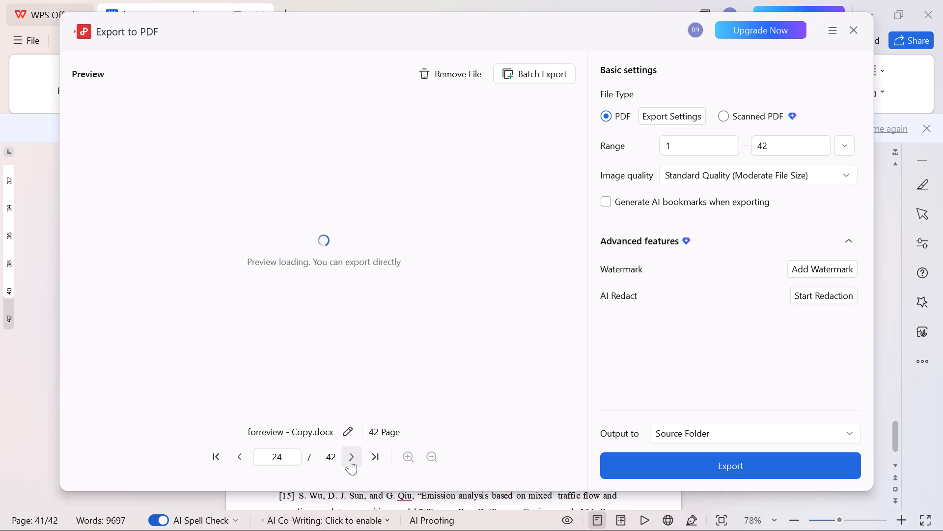
{"action": "left_click", "coordinate": [350, 460]}
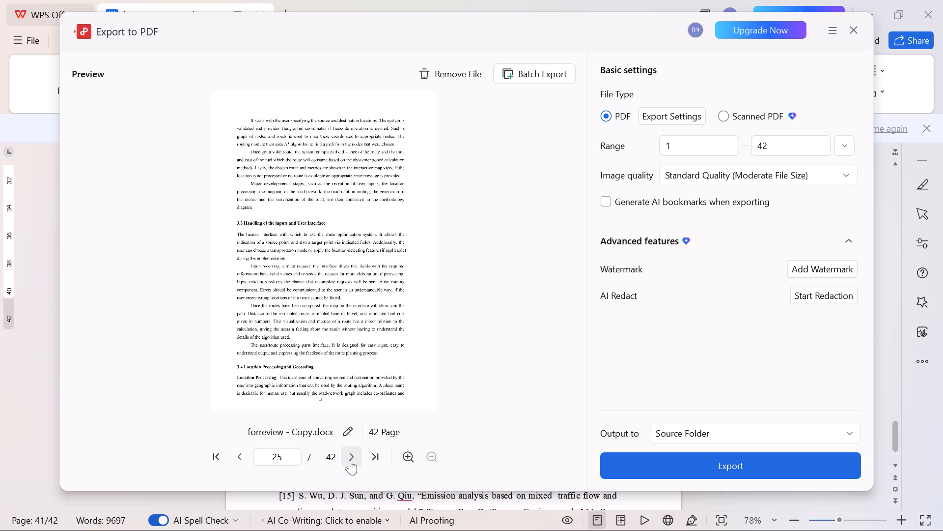
{"action": "left_click", "coordinate": [350, 460]}
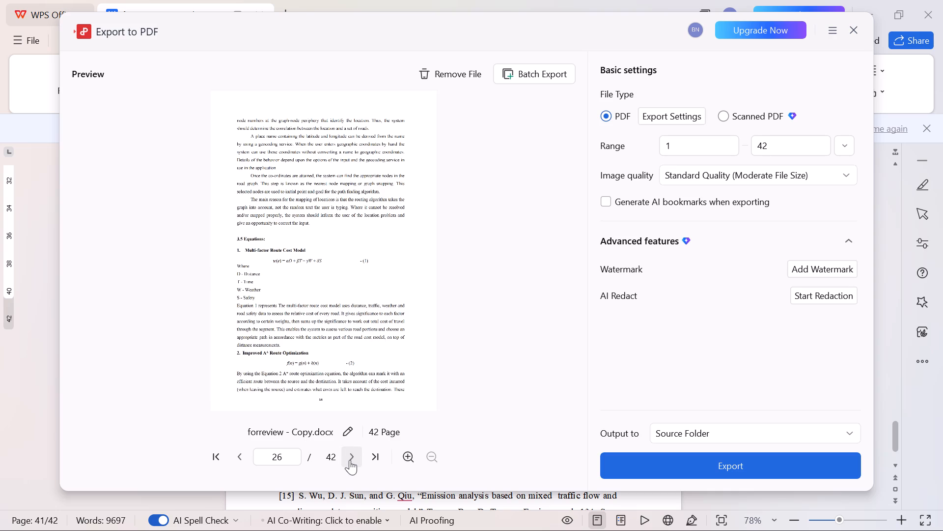
{"action": "left_click", "coordinate": [350, 460]}
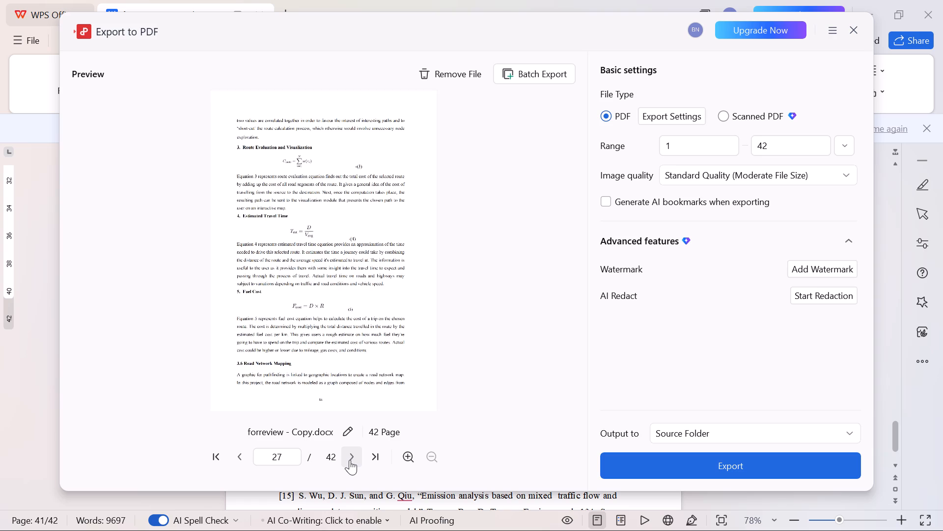
{"action": "left_click", "coordinate": [350, 460]}
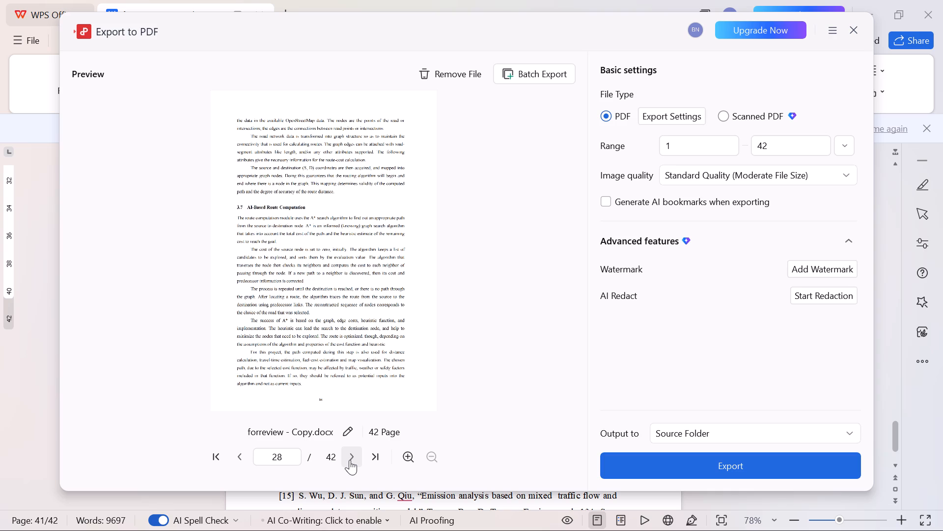
{"action": "left_click", "coordinate": [350, 460]}
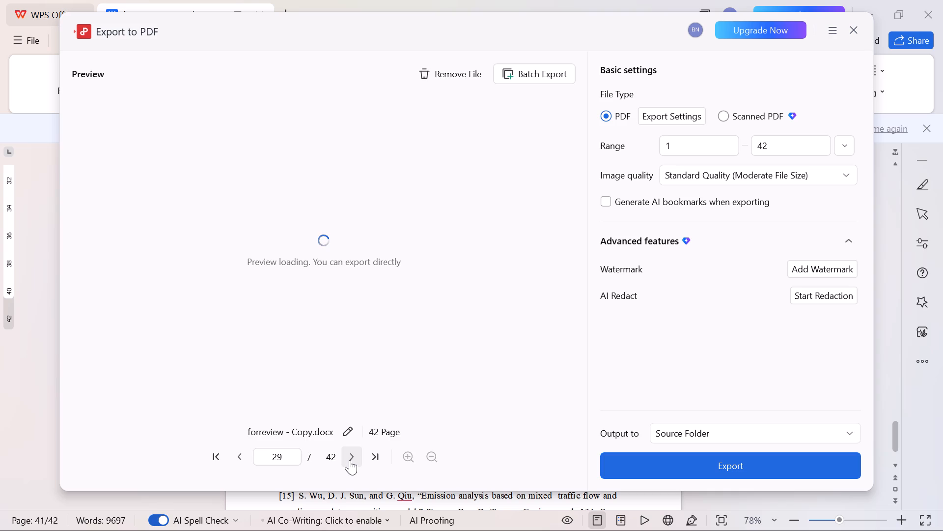
{"action": "left_click", "coordinate": [350, 460]}
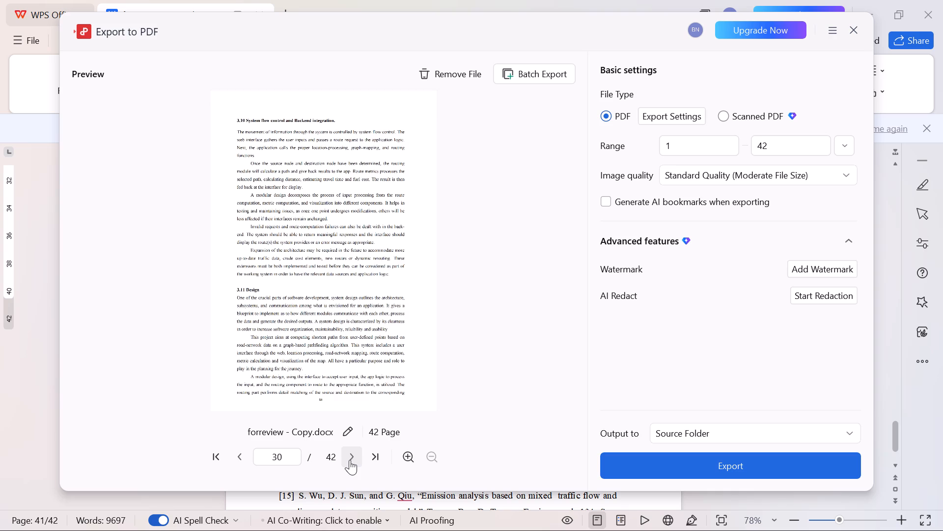
{"action": "left_click", "coordinate": [350, 460]}
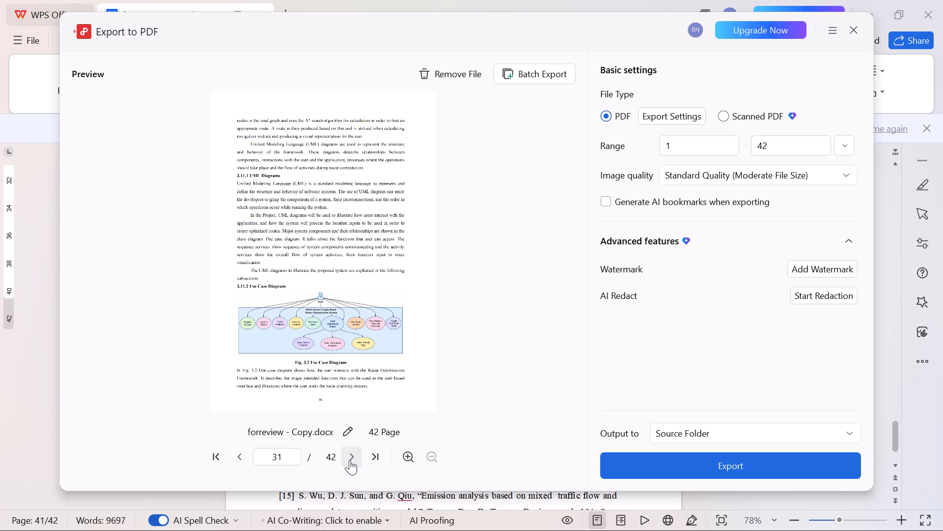
{"action": "left_click", "coordinate": [350, 460]}
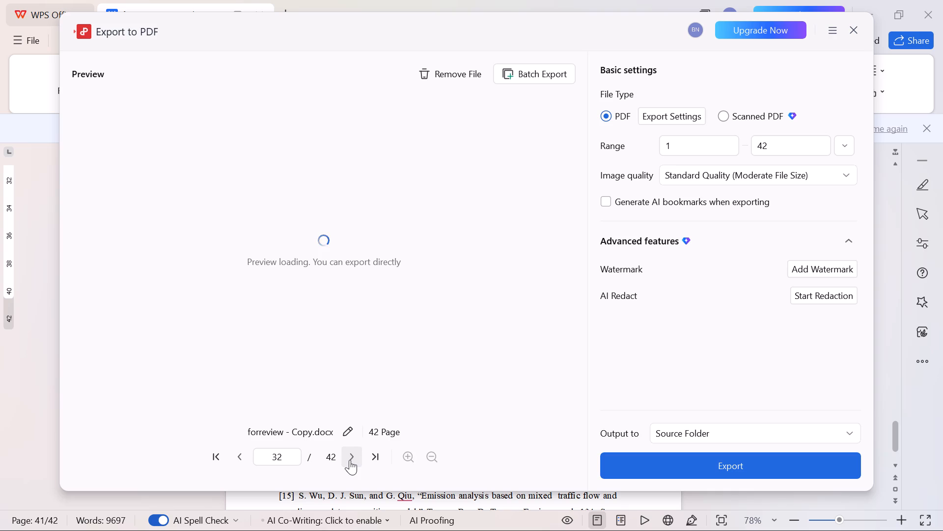
{"action": "left_click", "coordinate": [350, 460]}
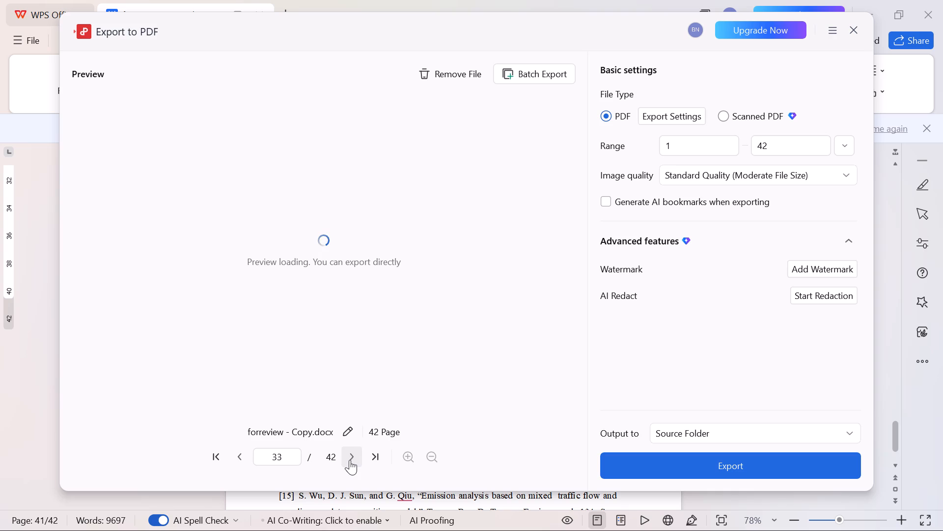
{"action": "left_click", "coordinate": [350, 460]}
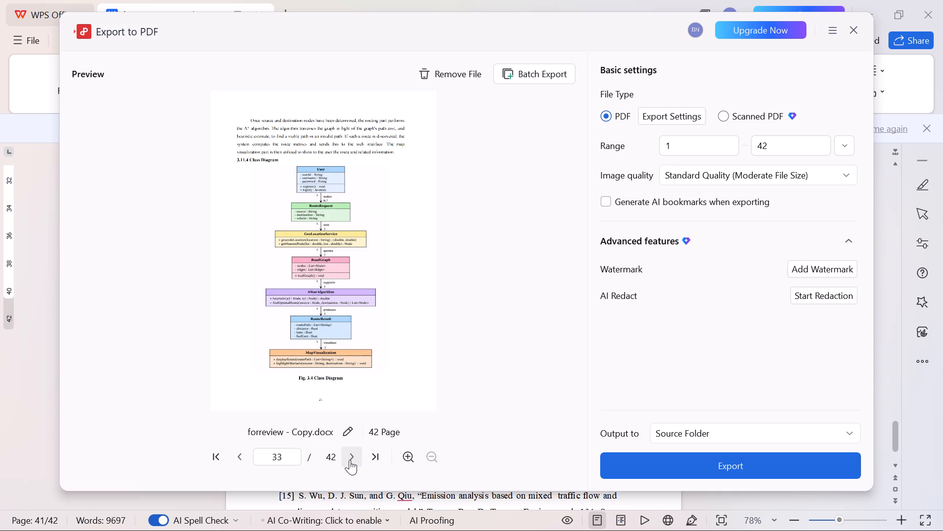
{"action": "left_click", "coordinate": [350, 460]}
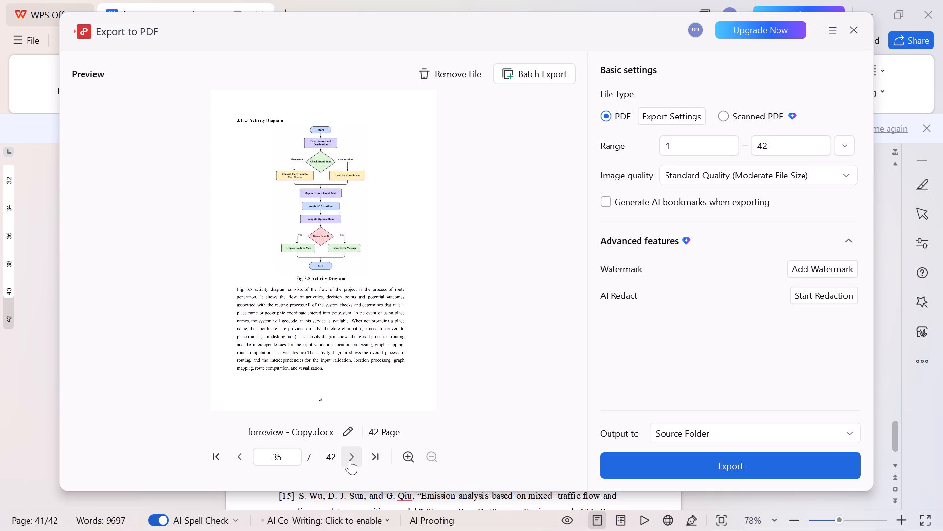
Review preview pages 36 to 42, from the Chapter 4 results and discussion through the end of the references.
{"action": "left_click", "coordinate": [350, 460]}
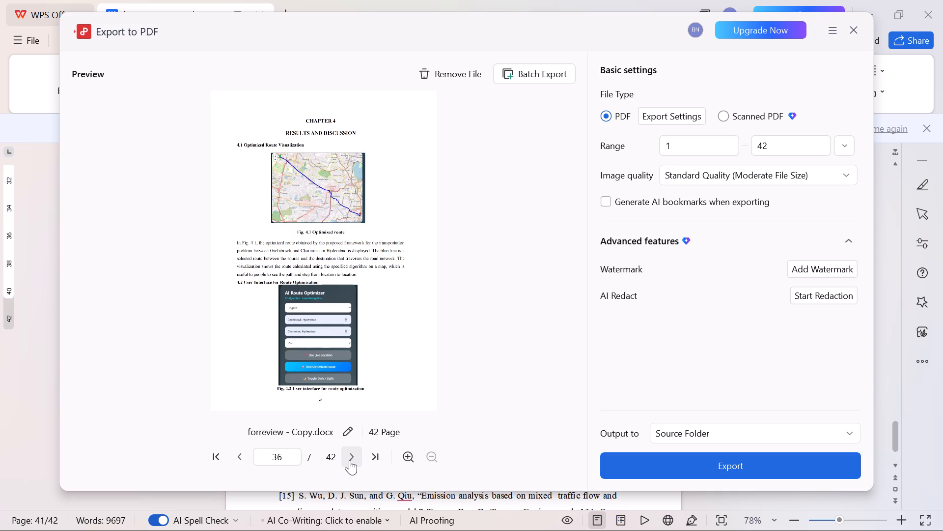
{"action": "left_click", "coordinate": [350, 460]}
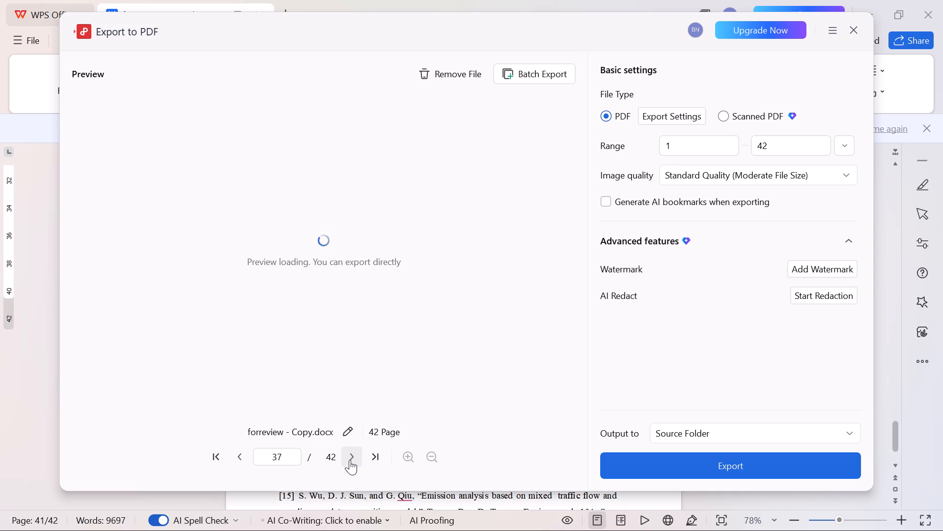
{"action": "left_click", "coordinate": [350, 460]}
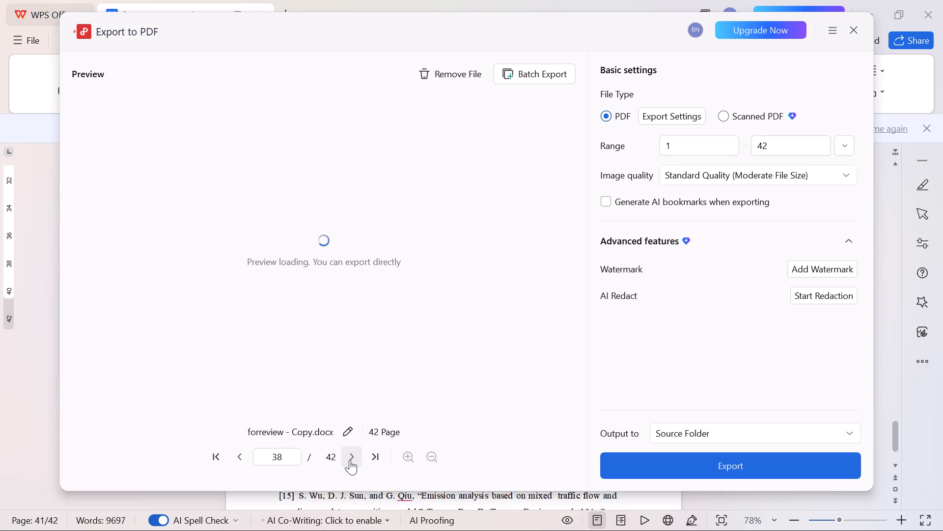
{"action": "left_click", "coordinate": [350, 460]}
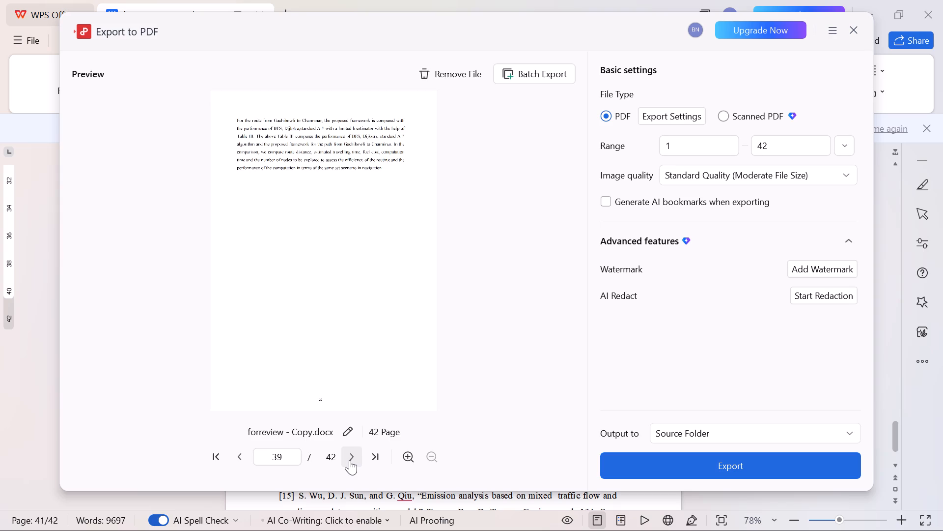
{"action": "left_click", "coordinate": [350, 460]}
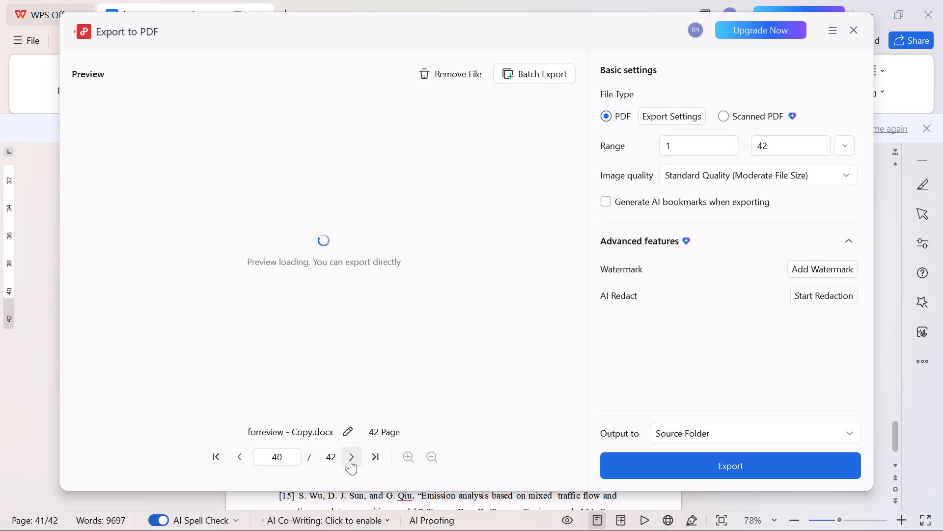
{"action": "left_click", "coordinate": [350, 460]}
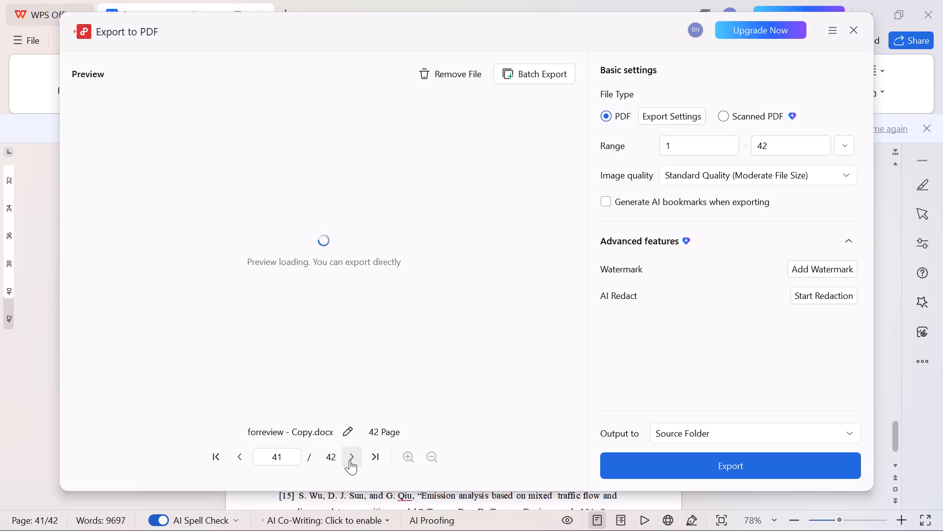
{"action": "left_click", "coordinate": [350, 460]}
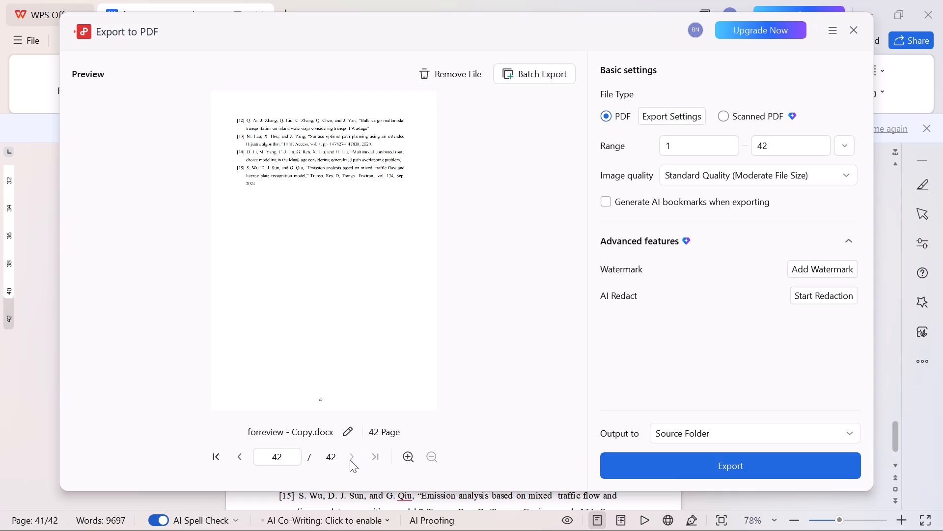
Export all 42 pages to PDF in the source folder, replacing the existing PDF of the same name.
{"action": "left_click", "coordinate": [698, 463]}
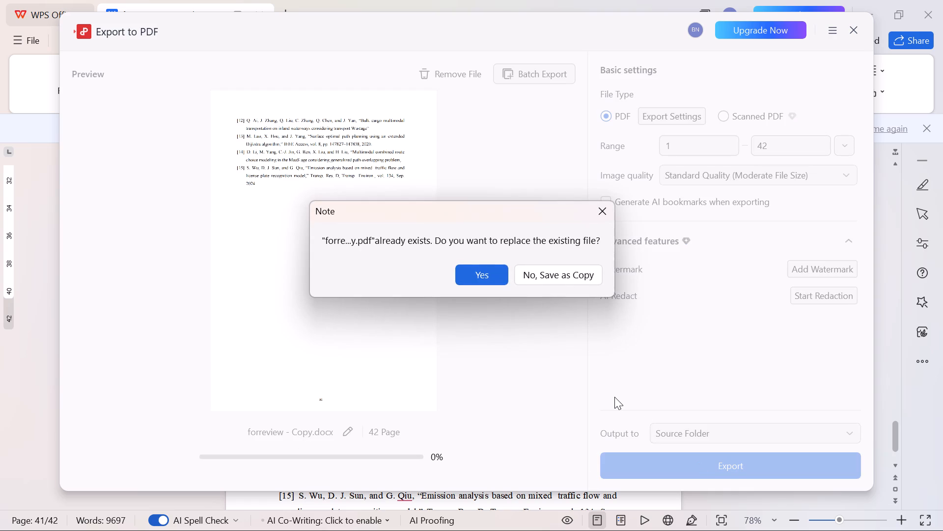
{"action": "left_click", "coordinate": [495, 276]}
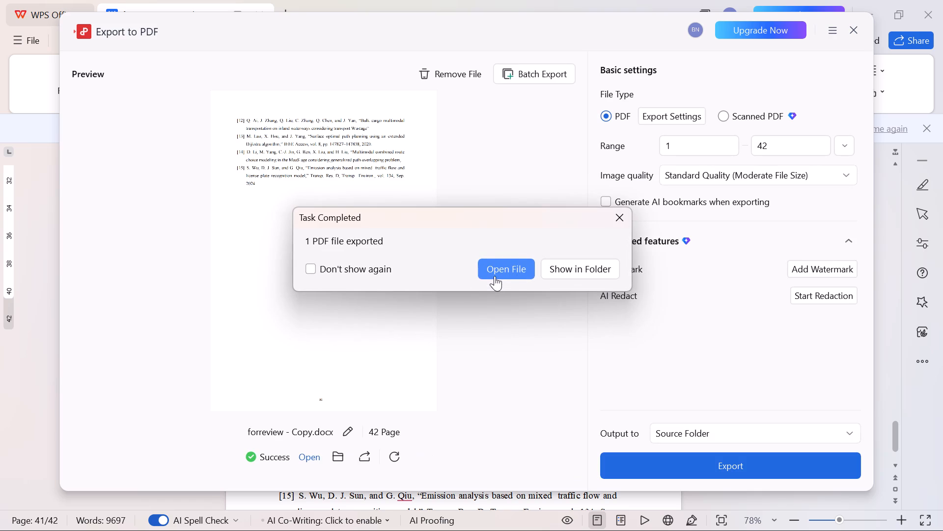
{"action": "left_click", "coordinate": [555, 270]}
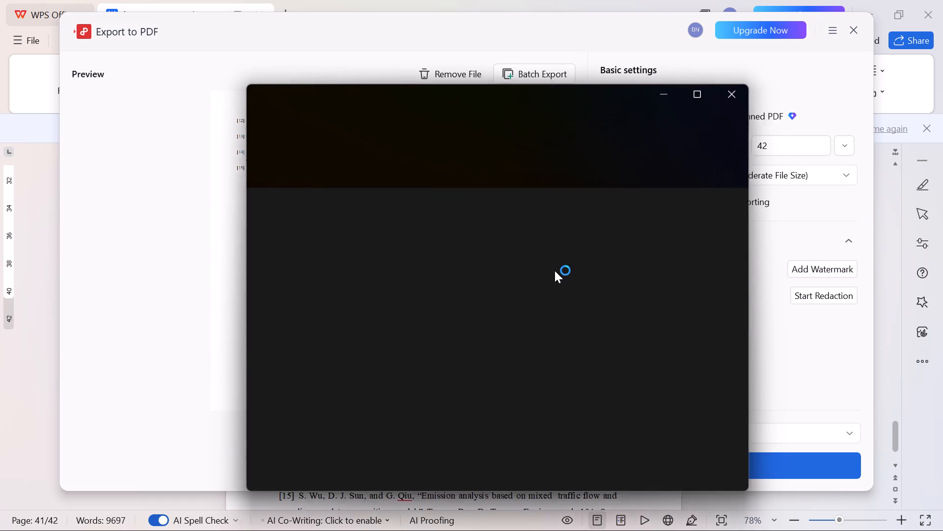
{"action": "scroll", "coordinate": [555, 270], "scroll_direction": "down", "scroll_amount": 2}
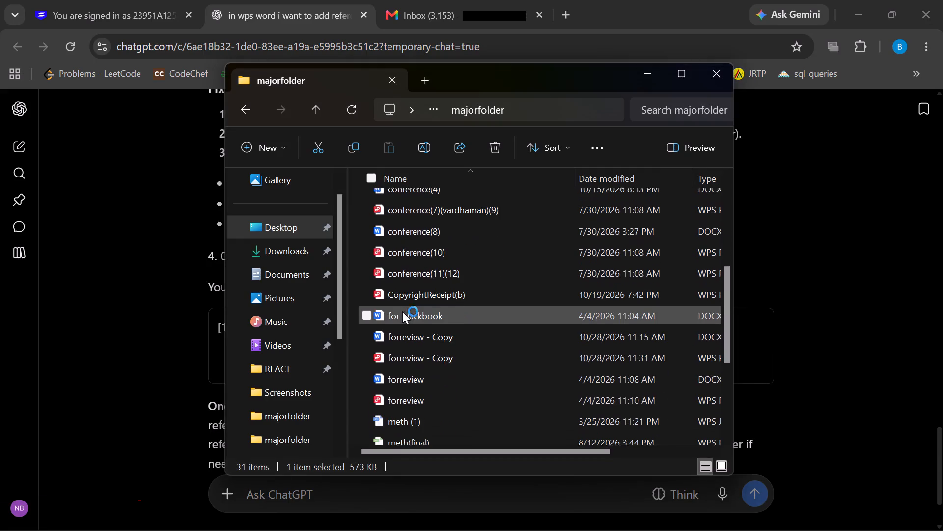
{"action": "left_click", "coordinate": [401, 365]}
{"action": "double_click", "coordinate": [401, 363]}
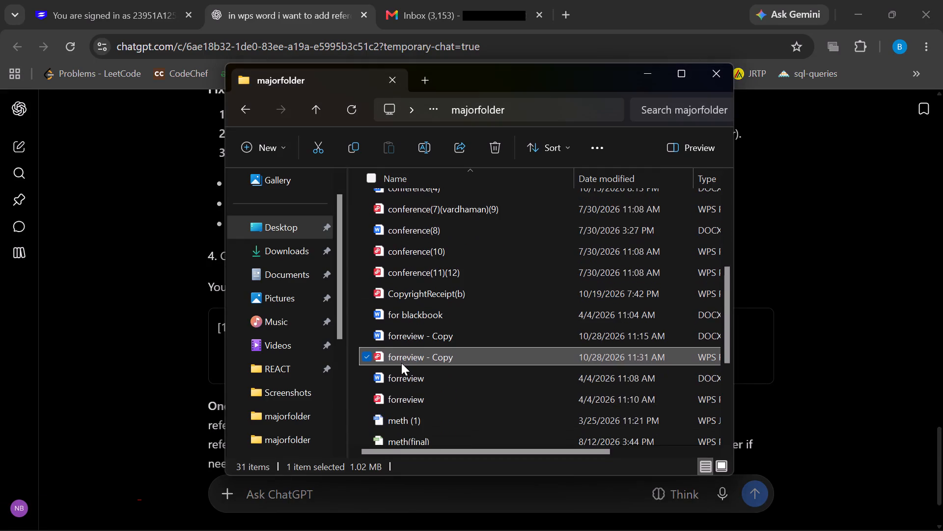
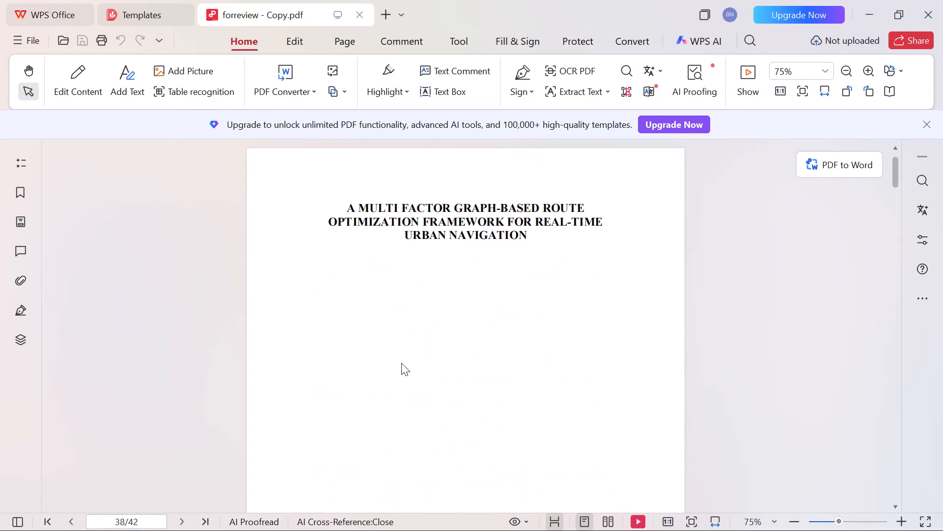
Review the front matter of the exported PDF, from the title pages and approval sheet through the abstract to the list of equations.
{"action": "scroll", "coordinate": [401, 363], "scroll_direction": "down", "scroll_amount": 8}
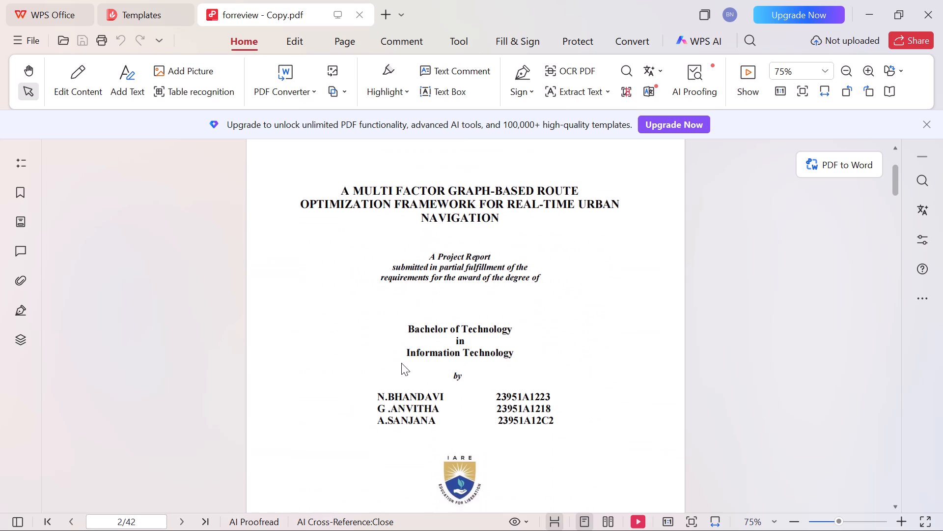
{"action": "scroll", "coordinate": [401, 363], "scroll_direction": "down", "scroll_amount": 4}
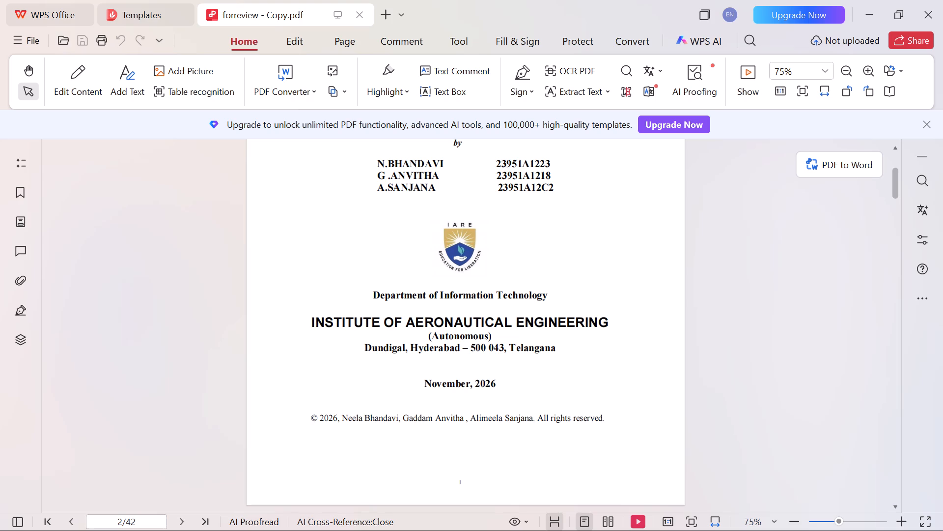
{"action": "scroll", "coordinate": [401, 363], "scroll_direction": "down", "scroll_amount": 10}
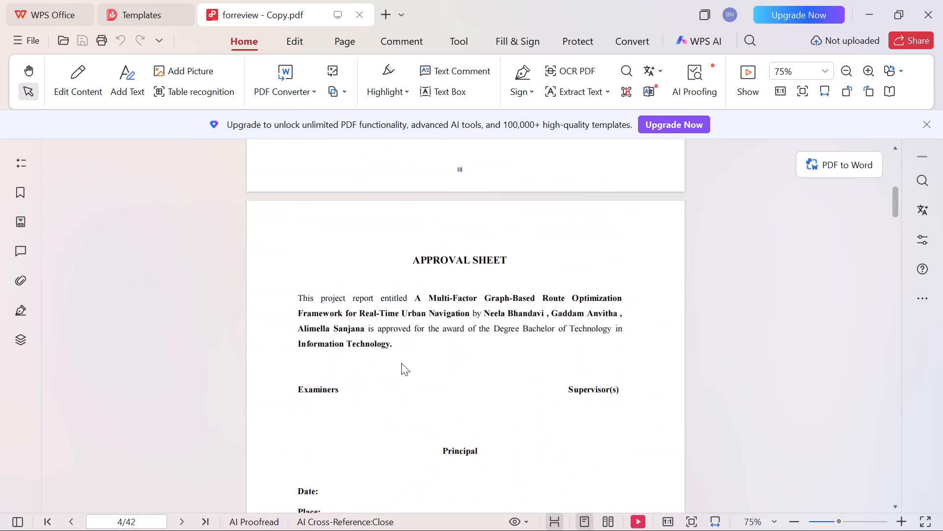
{"action": "scroll", "coordinate": [401, 363], "scroll_direction": "down", "scroll_amount": 7}
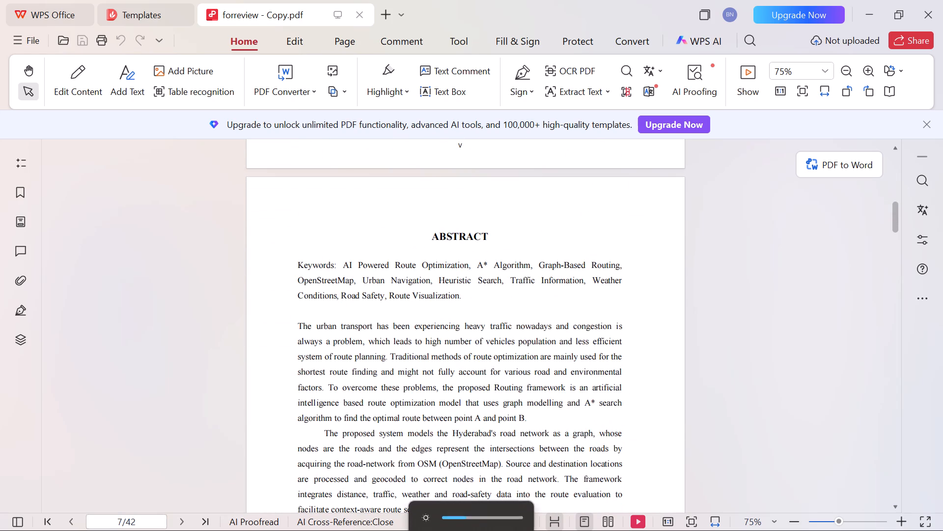
{"action": "scroll", "coordinate": [401, 363], "scroll_direction": "down", "scroll_amount": 8}
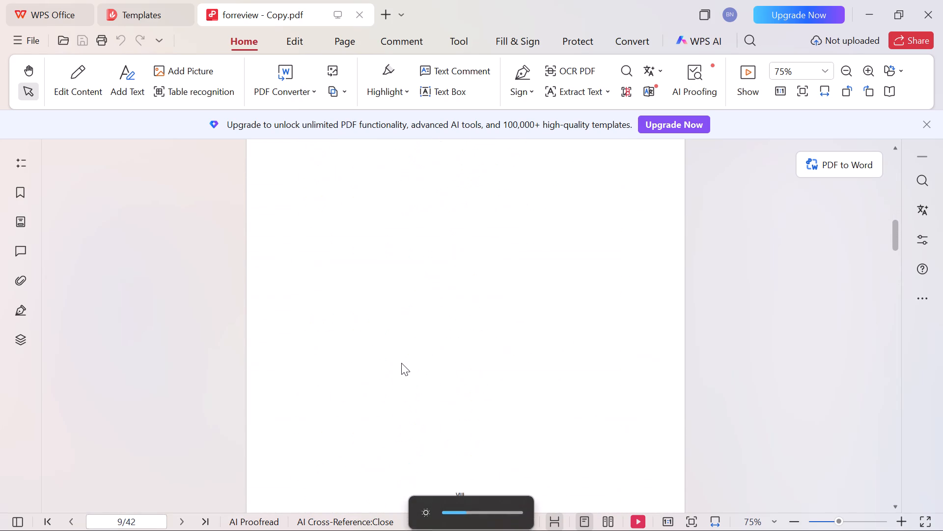
{"action": "scroll", "coordinate": [401, 363], "scroll_direction": "down", "scroll_amount": 8}
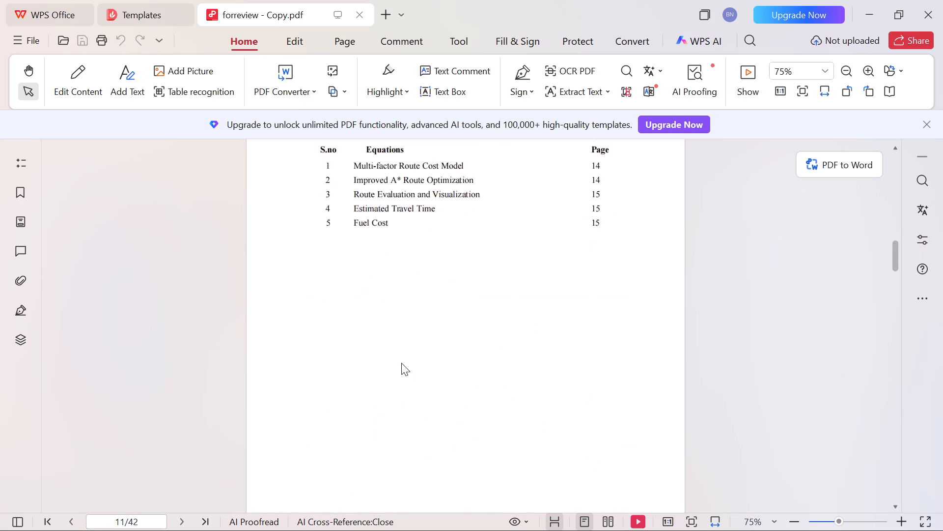
Review the body chapters of the PDF, covering the literature comparison table, the methodology diagram and the numbered route equations.
{"action": "scroll", "coordinate": [401, 363], "scroll_direction": "down", "scroll_amount": 20}
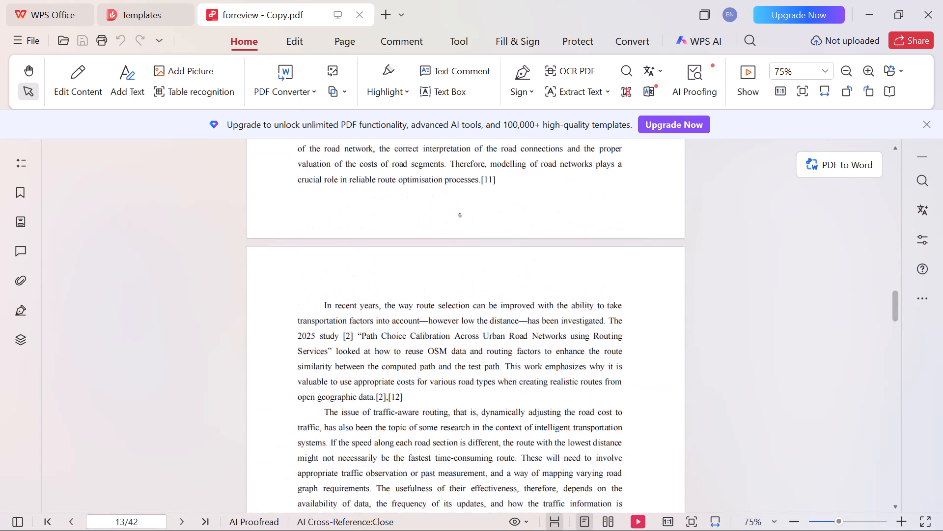
{"action": "scroll", "coordinate": [401, 363], "scroll_direction": "down", "scroll_amount": 10}
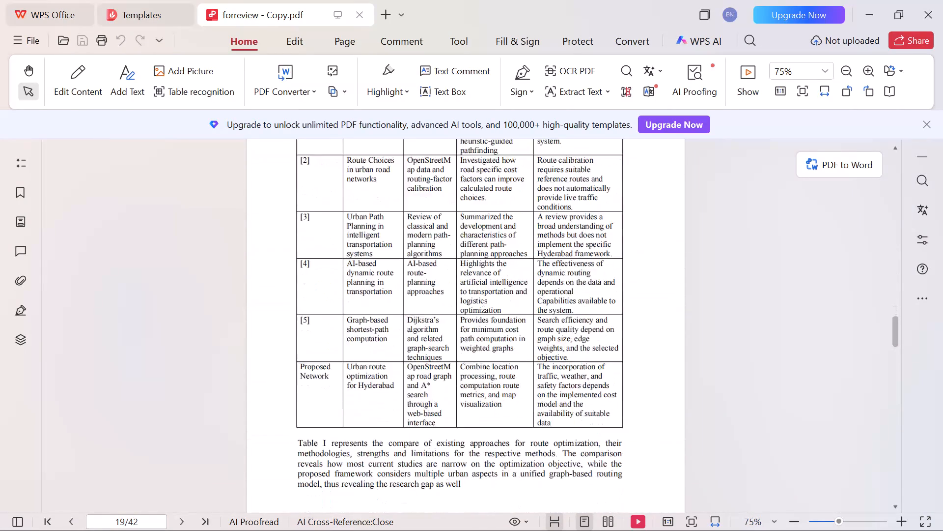
{"action": "scroll", "coordinate": [401, 363], "scroll_direction": "down", "scroll_amount": 6}
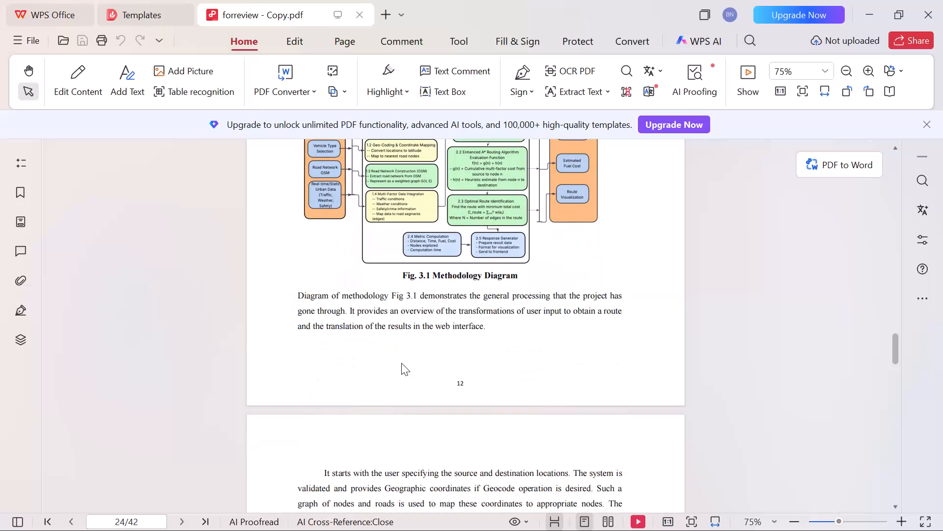
{"action": "scroll", "coordinate": [401, 363], "scroll_direction": "down", "scroll_amount": 7}
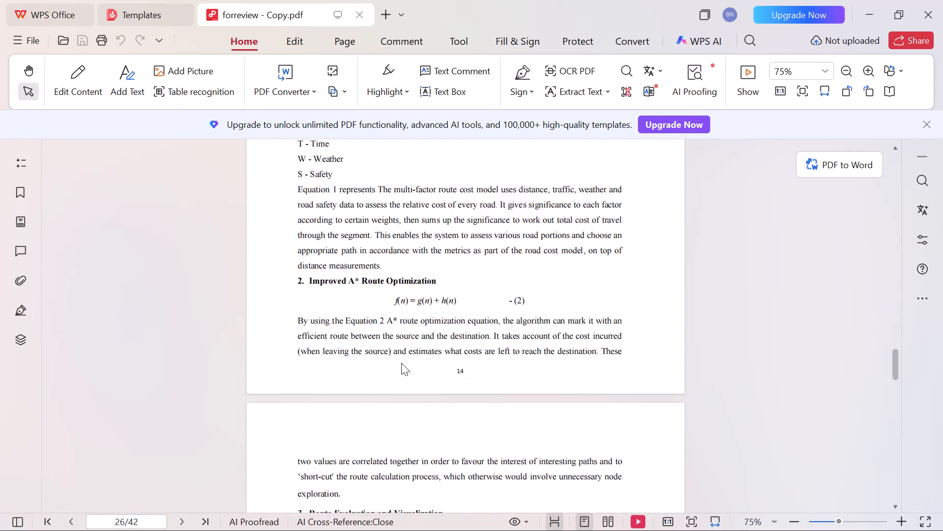
{"action": "scroll", "coordinate": [401, 363], "scroll_direction": "down", "scroll_amount": 3}
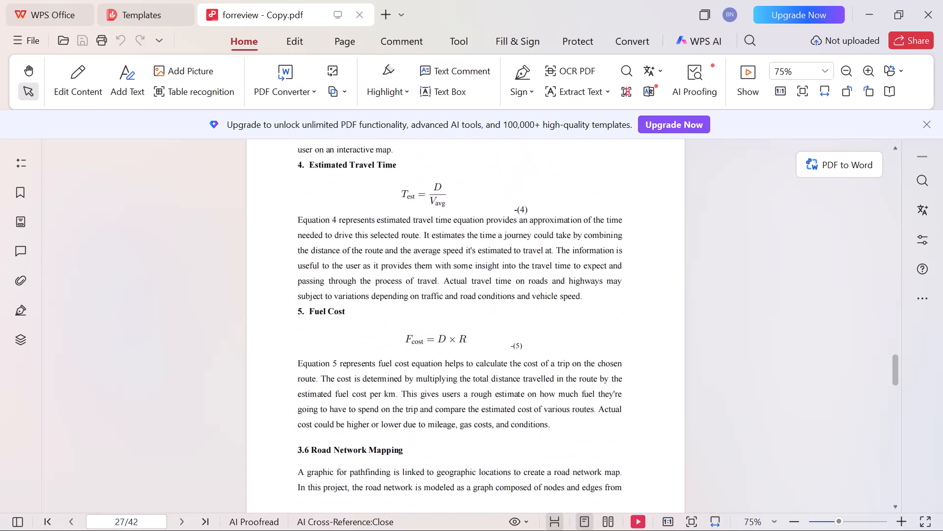
Go back from the equations through the methodology diagram, comparison table and acknowledgment to recheck the project report's title page.
{"action": "scroll", "coordinate": [401, 363], "scroll_direction": "up", "scroll_amount": 8}
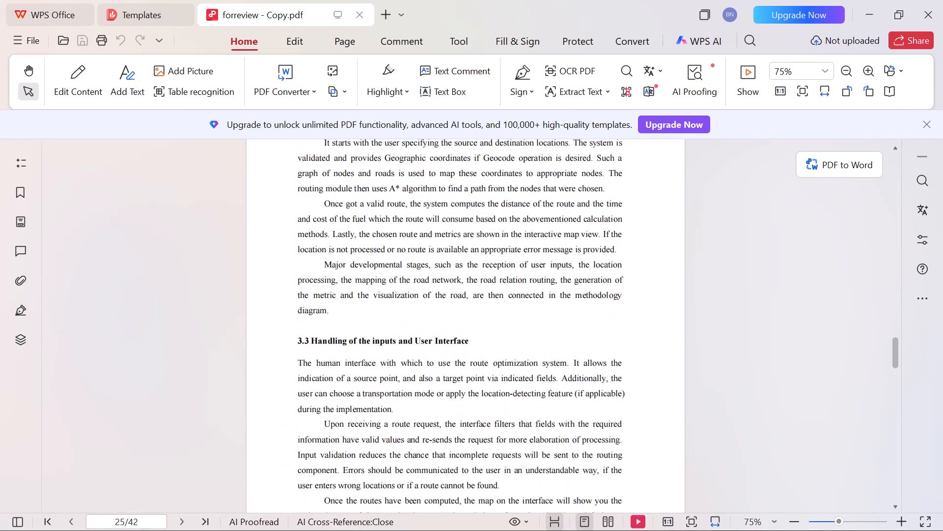
{"action": "scroll", "coordinate": [401, 363], "scroll_direction": "up", "scroll_amount": 4}
{"action": "scroll", "coordinate": [401, 363], "scroll_direction": "down", "scroll_amount": 2}
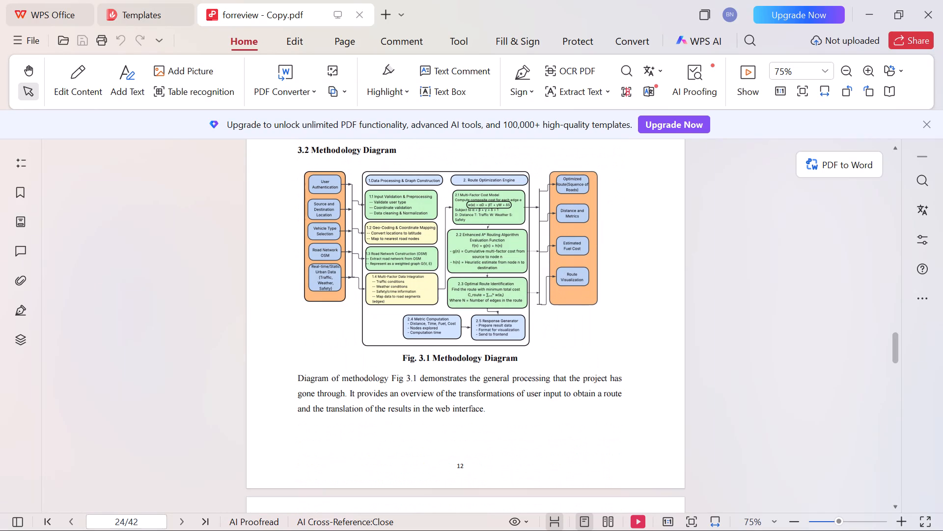
{"action": "scroll", "coordinate": [401, 363], "scroll_direction": "up", "scroll_amount": 20}
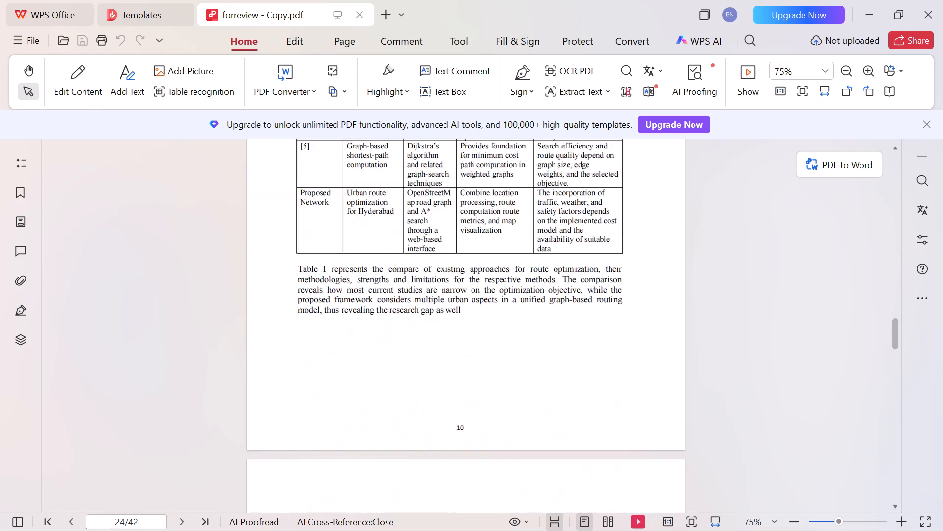
{"action": "scroll", "coordinate": [401, 363], "scroll_direction": "up", "scroll_amount": 4}
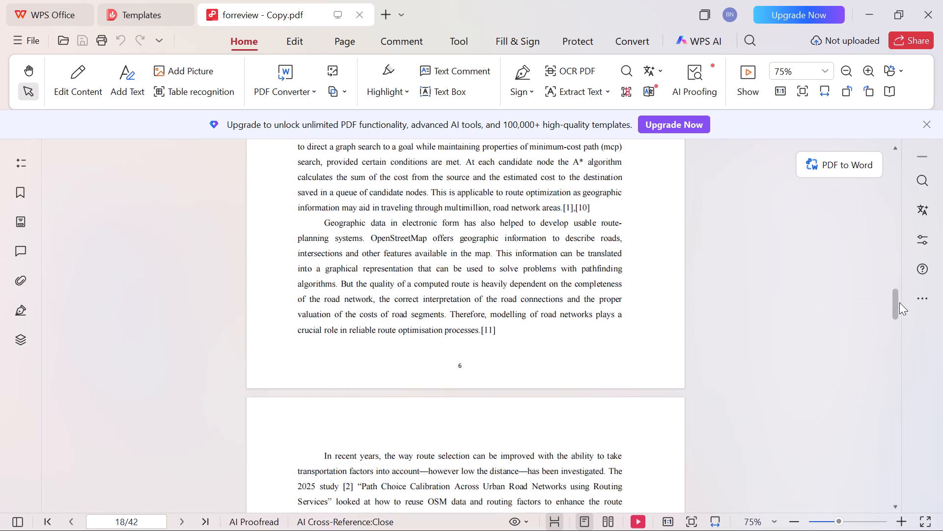
{"action": "left_click_drag", "start_coordinate": [894, 302], "coordinate": [913, 232]}
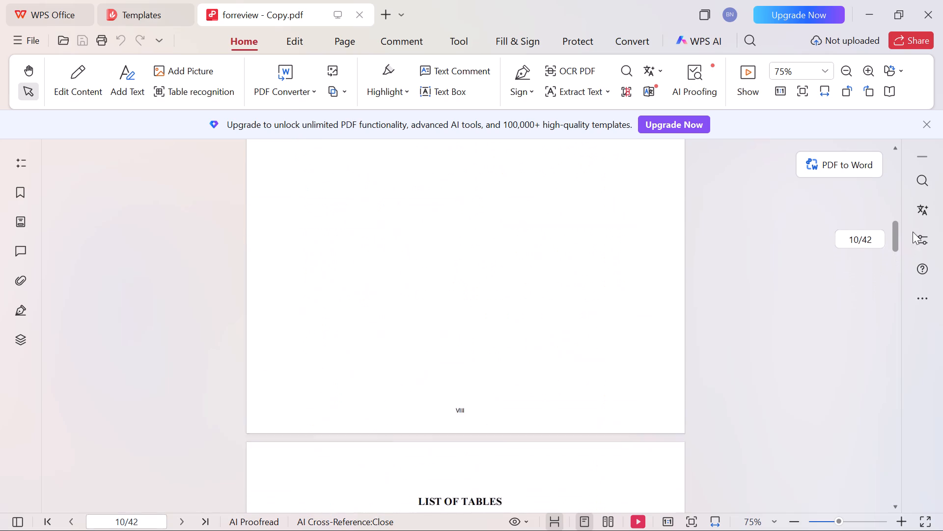
{"action": "left_click_drag", "start_coordinate": [913, 232], "coordinate": [923, 207]}
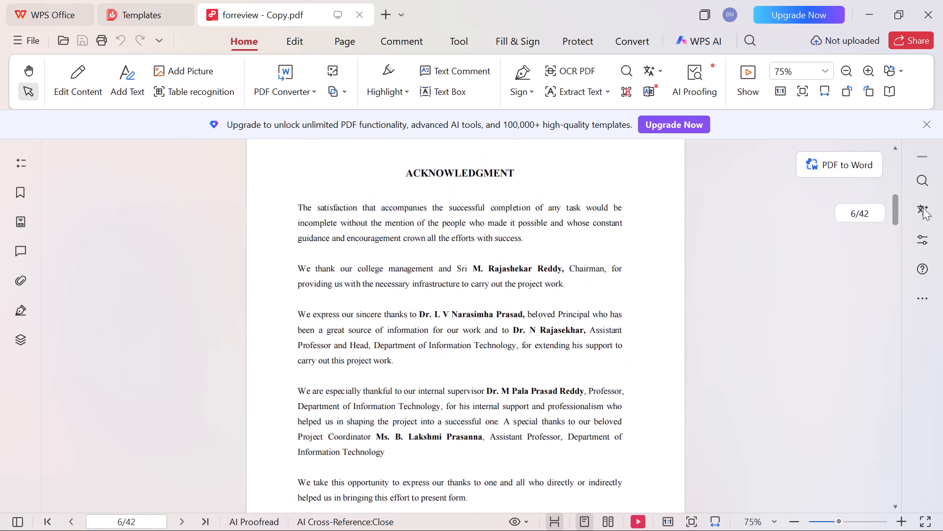
{"action": "left_click_drag", "start_coordinate": [923, 207], "coordinate": [926, 182]}
{"action": "scroll", "coordinate": [574, 316], "scroll_direction": "up", "scroll_amount": 1}
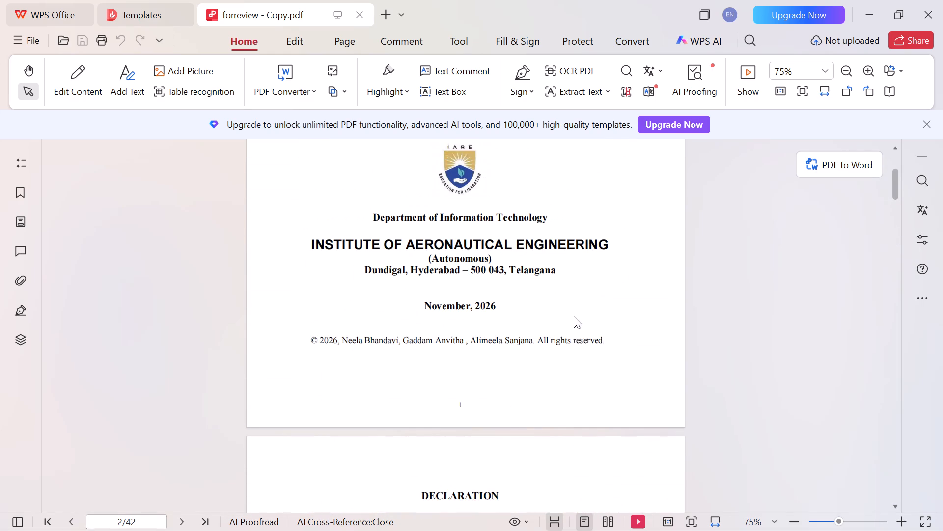
{"action": "scroll", "coordinate": [574, 316], "scroll_direction": "up", "scroll_amount": 1}
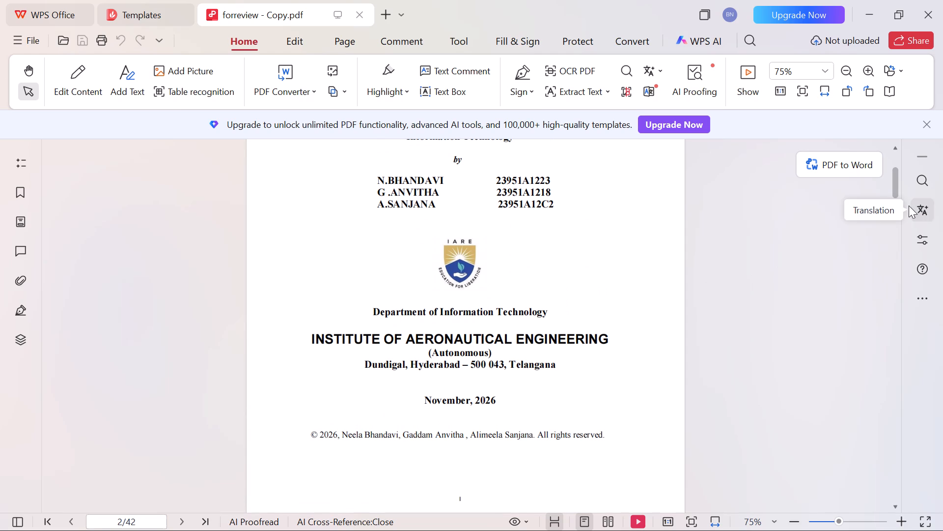
Return to Chapter 3 and recheck the methodology diagram, the numbered equations and the A* route computation text.
{"action": "left_click_drag", "start_coordinate": [897, 190], "coordinate": [890, 265]}
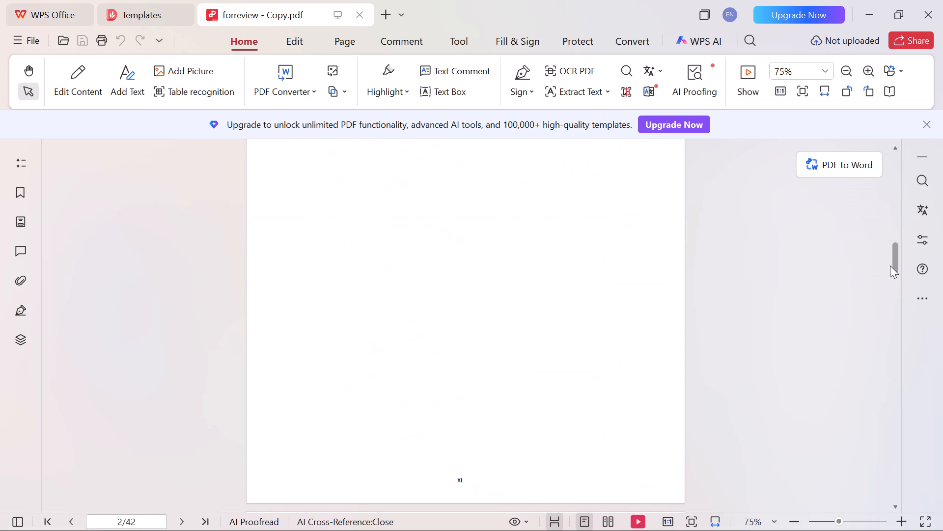
{"action": "left_click_drag", "start_coordinate": [890, 265], "coordinate": [891, 293]}
{"action": "left_click_drag", "start_coordinate": [891, 293], "coordinate": [893, 334]}
{"action": "left_click_drag", "start_coordinate": [893, 334], "coordinate": [893, 358]}
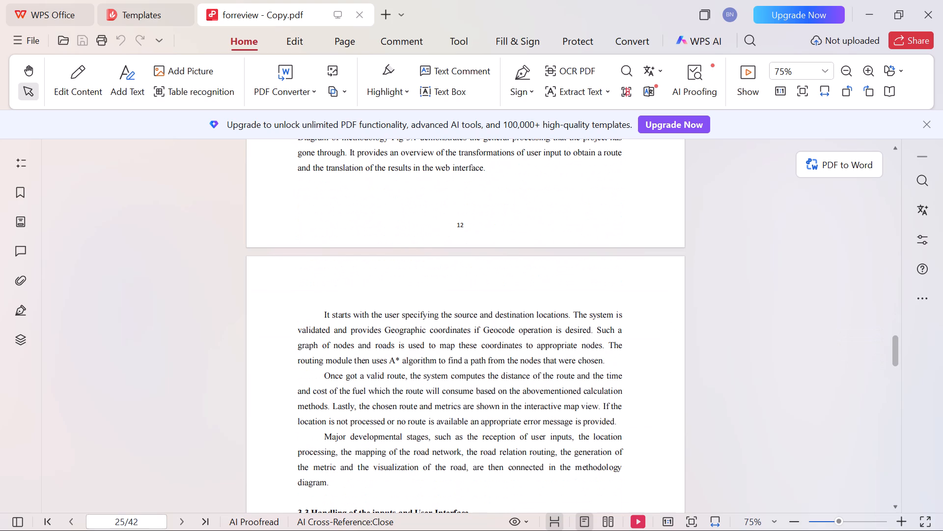
{"action": "scroll", "coordinate": [582, 326], "scroll_direction": "down", "scroll_amount": 3}
{"action": "scroll", "coordinate": [582, 326], "scroll_direction": "up", "scroll_amount": 4}
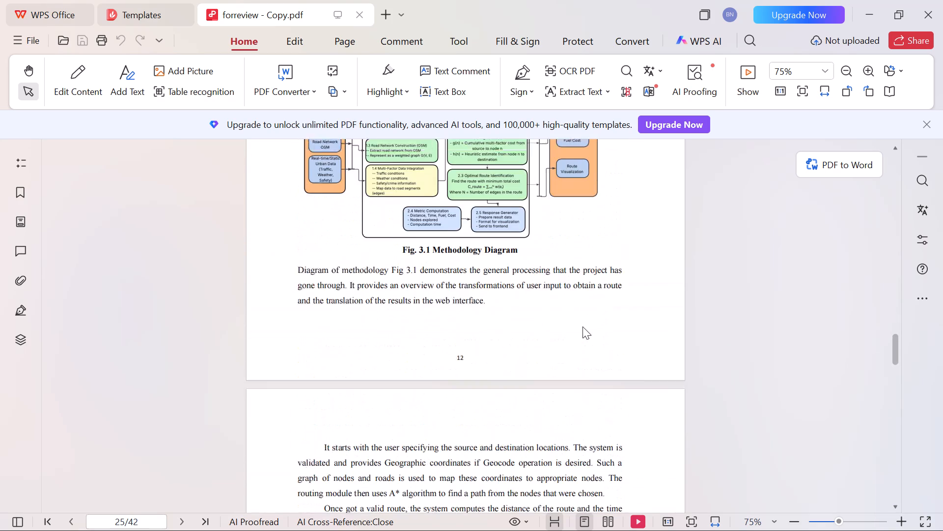
{"action": "scroll", "coordinate": [582, 326], "scroll_direction": "up", "scroll_amount": 1}
{"action": "scroll", "coordinate": [582, 326], "scroll_direction": "down", "scroll_amount": 6}
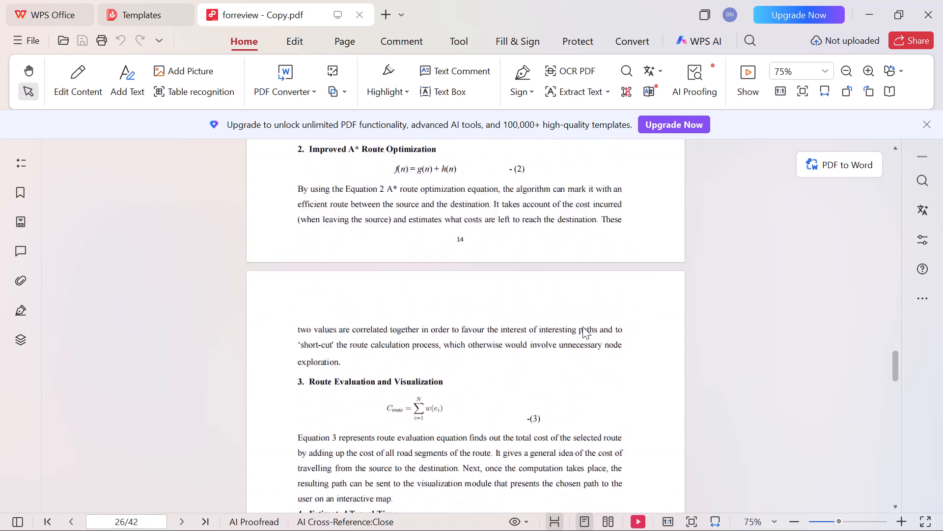
{"action": "scroll", "coordinate": [582, 326], "scroll_direction": "down", "scroll_amount": 5}
{"action": "scroll", "coordinate": [643, 215], "scroll_direction": "down", "scroll_amount": 4}
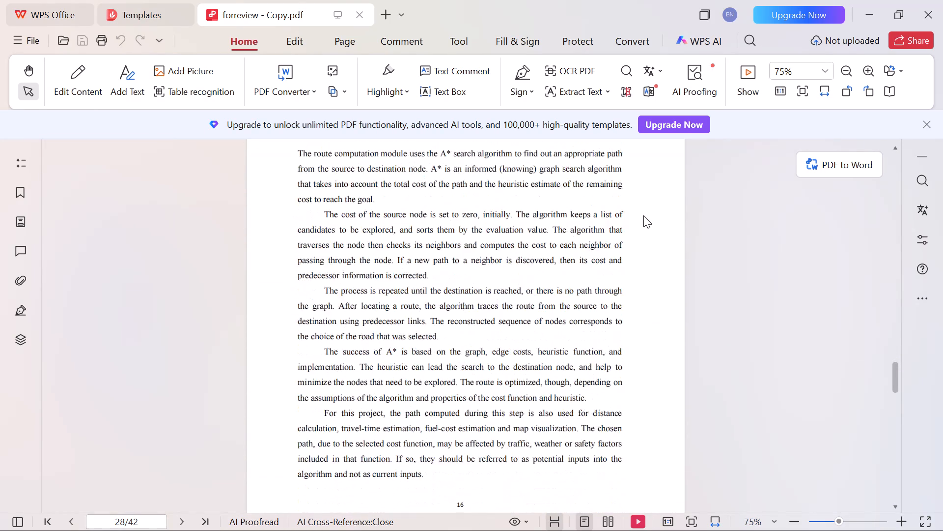
Examine section 3.11, checking the use case, sequence, class and activity diagrams with their captions and explanations.
{"action": "scroll", "coordinate": [643, 215], "scroll_direction": "down", "scroll_amount": 9}
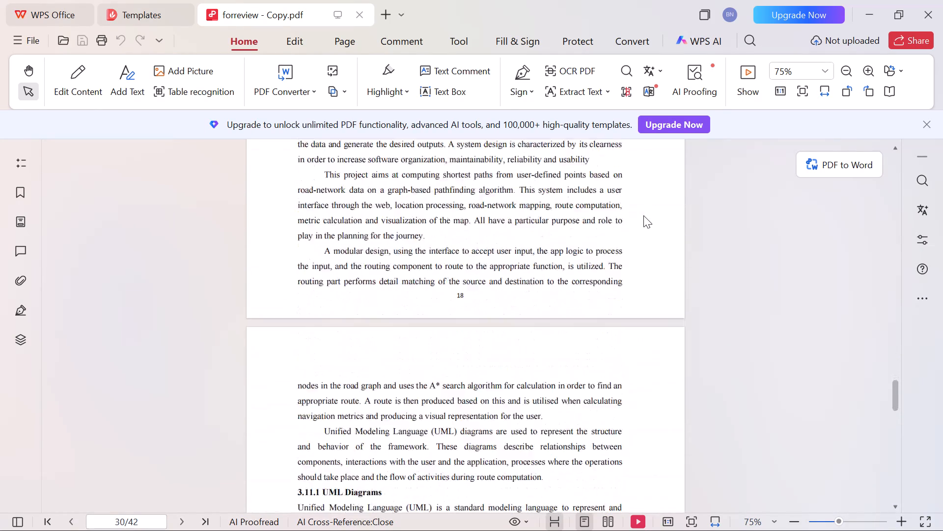
{"action": "scroll", "coordinate": [643, 215], "scroll_direction": "down", "scroll_amount": 1}
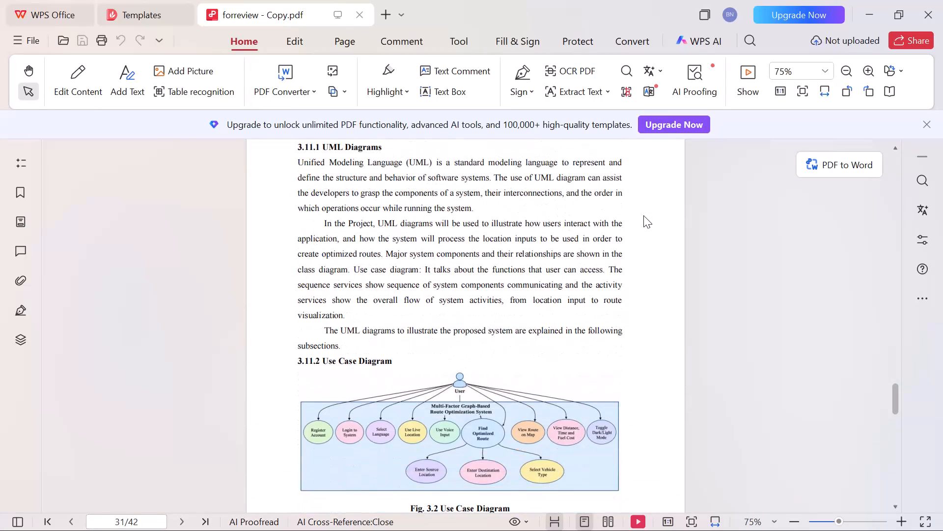
{"action": "scroll", "coordinate": [643, 215], "scroll_direction": "down", "scroll_amount": 3}
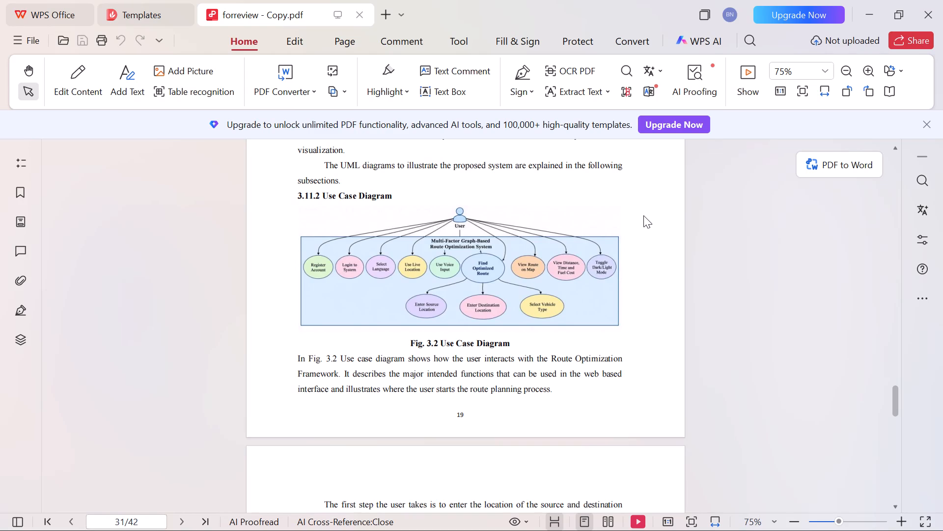
{"action": "scroll", "coordinate": [643, 215], "scroll_direction": "down", "scroll_amount": 6}
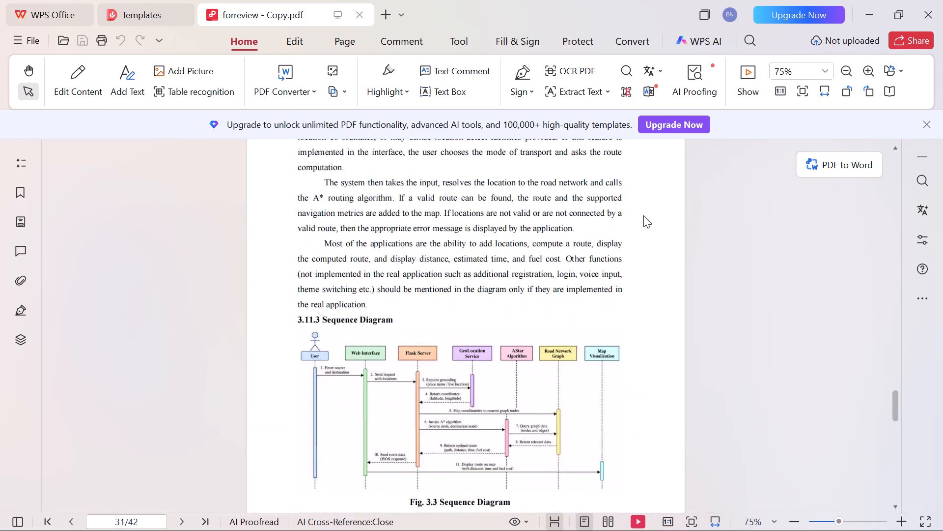
{"action": "scroll", "coordinate": [643, 215], "scroll_direction": "down", "scroll_amount": 1}
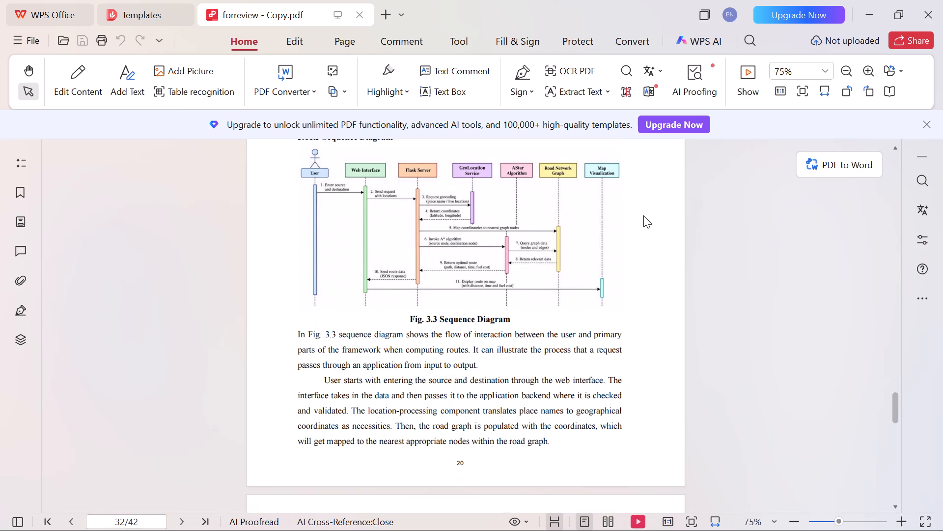
{"action": "scroll", "coordinate": [643, 215], "scroll_direction": "down", "scroll_amount": 5}
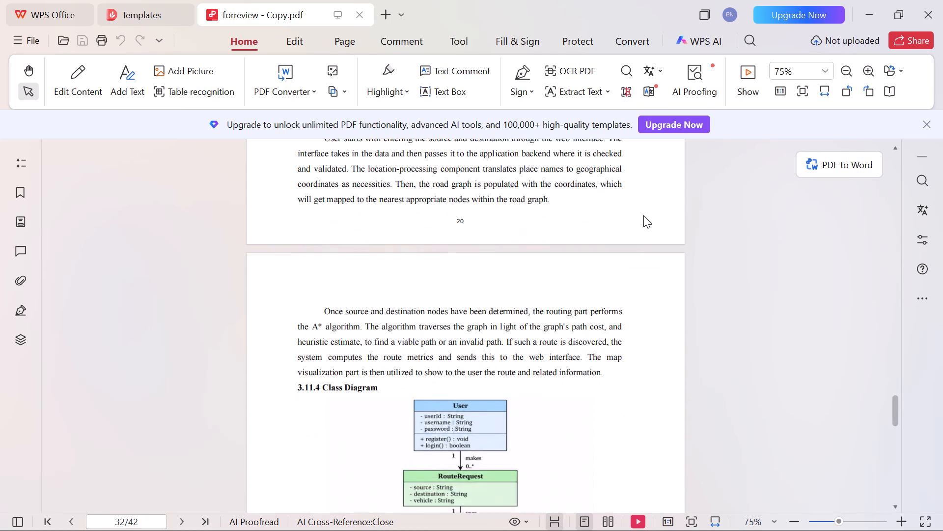
{"action": "scroll", "coordinate": [643, 215], "scroll_direction": "down", "scroll_amount": 5}
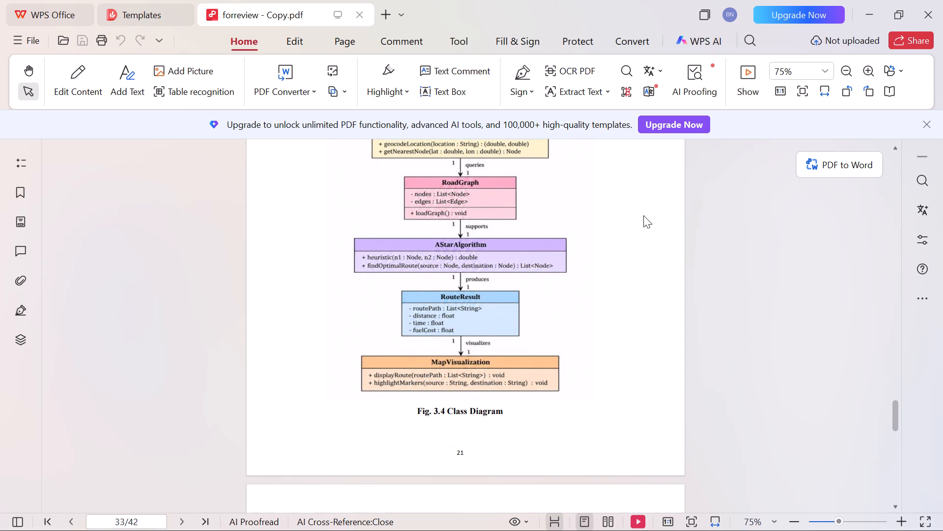
{"action": "scroll", "coordinate": [643, 215], "scroll_direction": "down", "scroll_amount": 7}
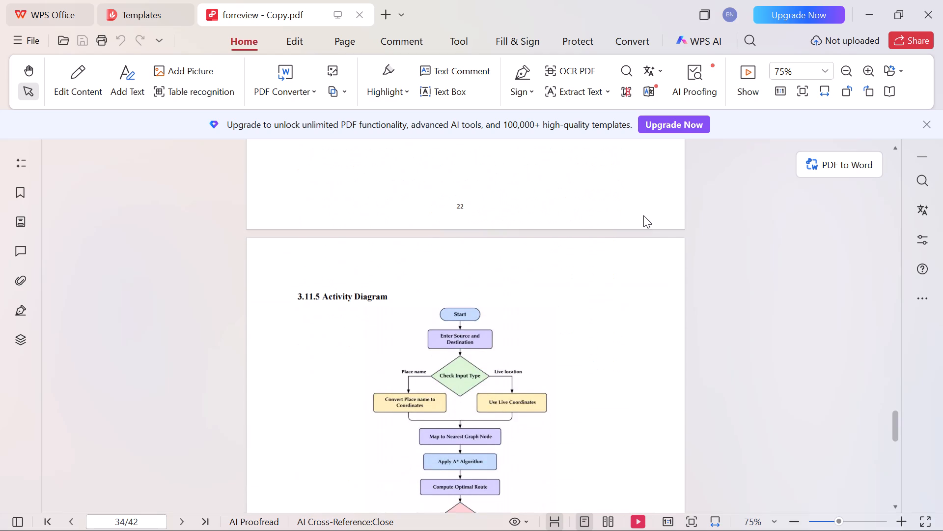
{"action": "scroll", "coordinate": [643, 215], "scroll_direction": "down", "scroll_amount": 6}
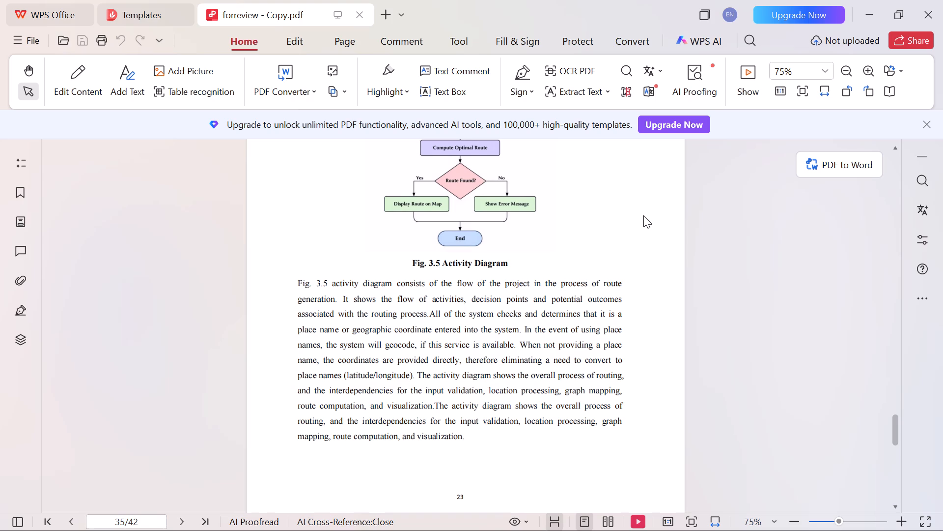
Examine Chapter 4's opening sections, checking the optimized route figure, user interface figure, route metrics figure and Table II with their captions.
{"action": "scroll", "coordinate": [643, 215], "scroll_direction": "down", "scroll_amount": 5}
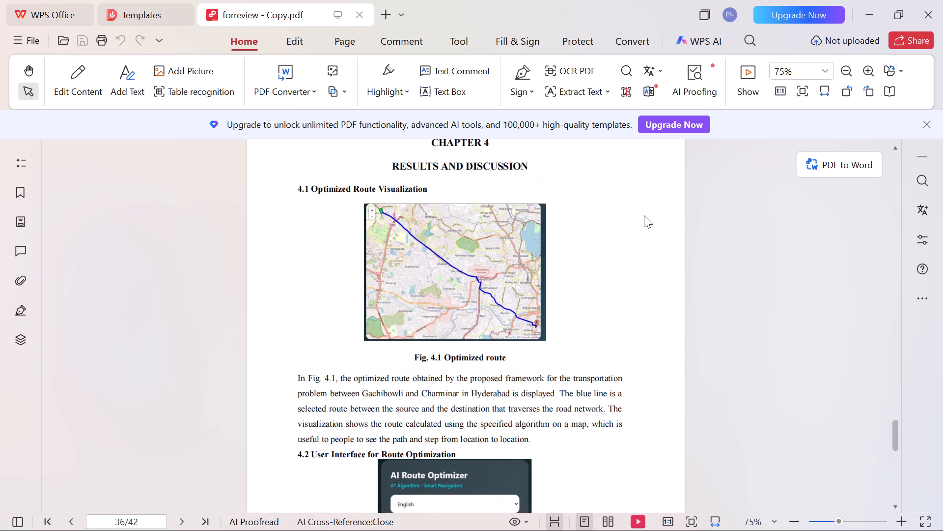
{"action": "scroll", "coordinate": [644, 215], "scroll_direction": "down", "scroll_amount": 3}
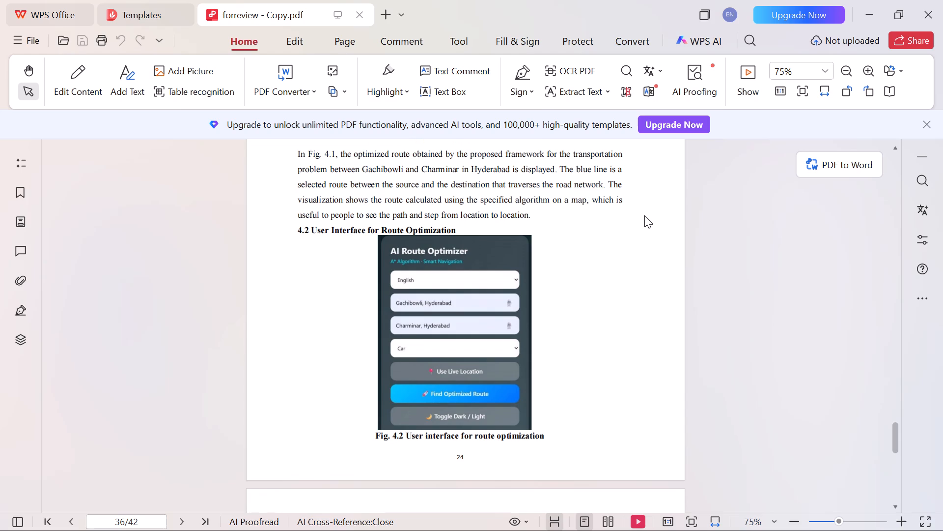
{"action": "scroll", "coordinate": [644, 215], "scroll_direction": "down", "scroll_amount": 7}
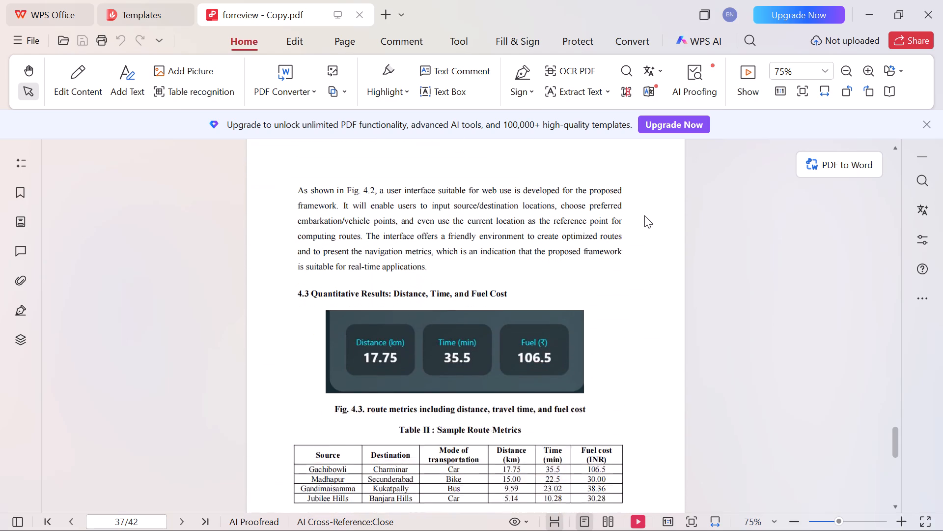
{"action": "scroll", "coordinate": [644, 215], "scroll_direction": "down", "scroll_amount": 2}
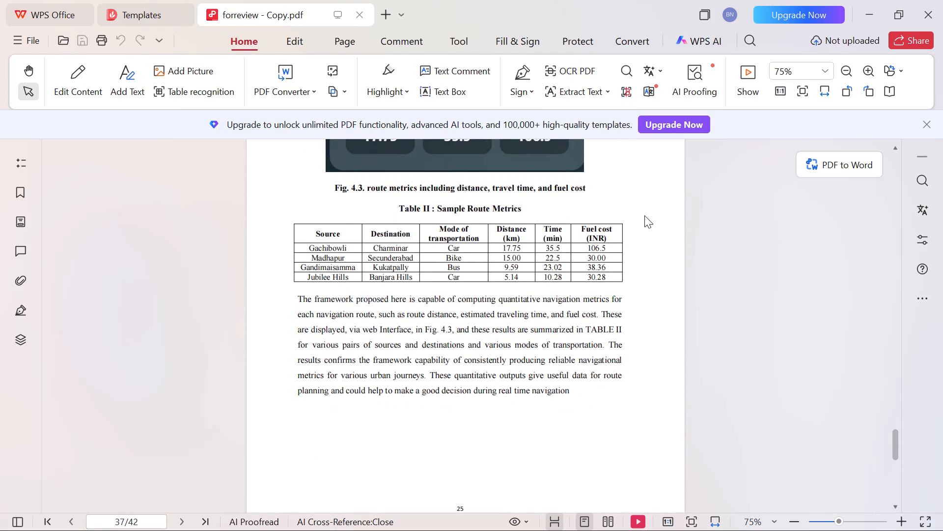
{"action": "scroll", "coordinate": [644, 215], "scroll_direction": "down", "scroll_amount": 1}
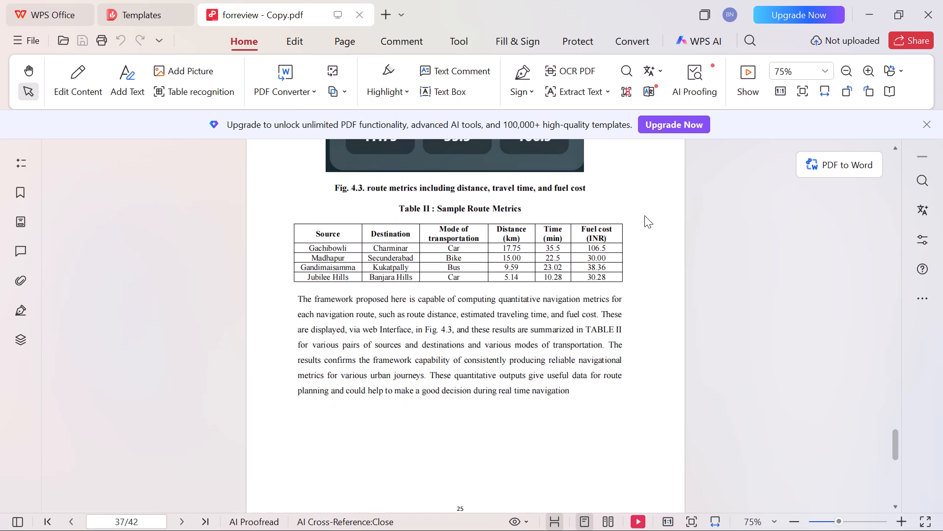
{"action": "scroll", "coordinate": [644, 215], "scroll_direction": "down", "scroll_amount": 1}
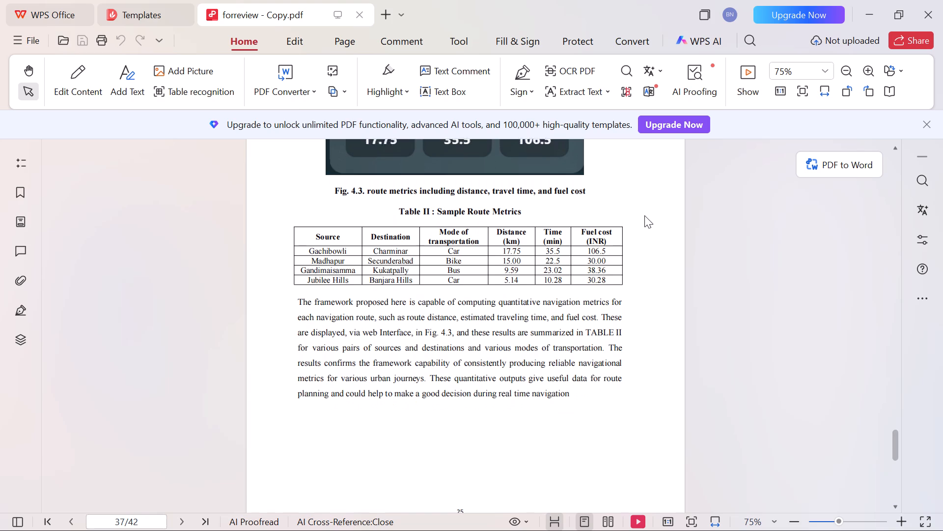
Examine sections 4.4 and 4.5, checking the computation time and nodes explored charts, their captions and Table III.
{"action": "scroll", "coordinate": [644, 215], "scroll_direction": "down", "scroll_amount": 7}
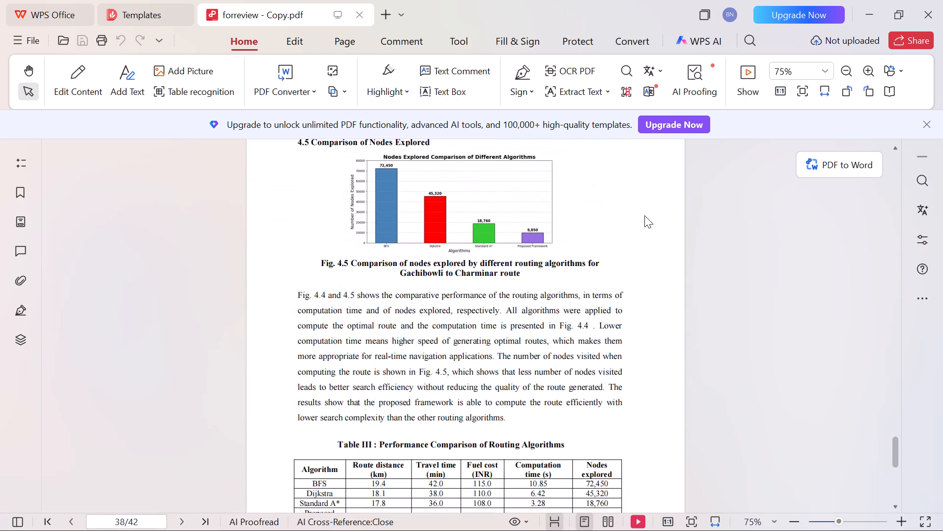
{"action": "scroll", "coordinate": [644, 215], "scroll_direction": "down", "scroll_amount": 1}
{"action": "scroll", "coordinate": [644, 215], "scroll_direction": "up", "scroll_amount": 3}
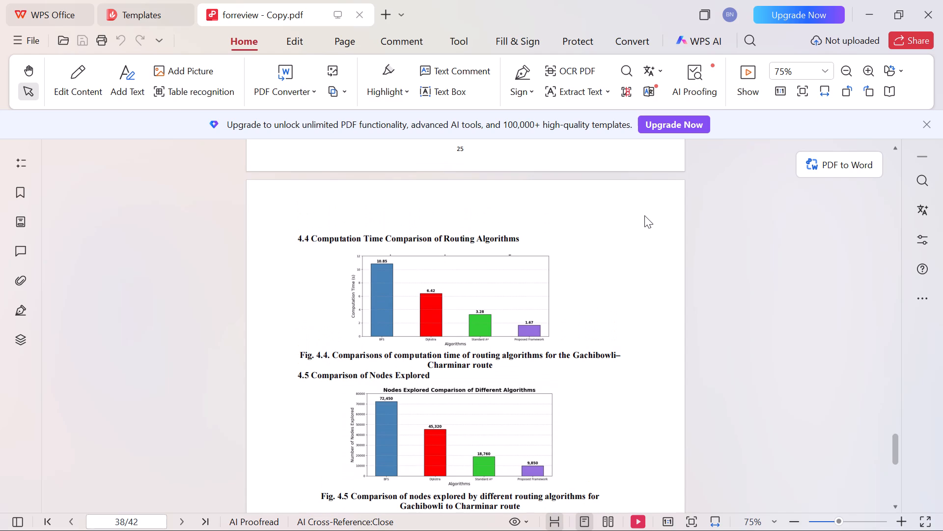
{"action": "scroll", "coordinate": [644, 215], "scroll_direction": "down", "scroll_amount": 7}
Review the Chapter 5 conclusion and the numbered references through to the last page of the PDF.
{"action": "scroll", "coordinate": [644, 215], "scroll_direction": "down", "scroll_amount": 2}
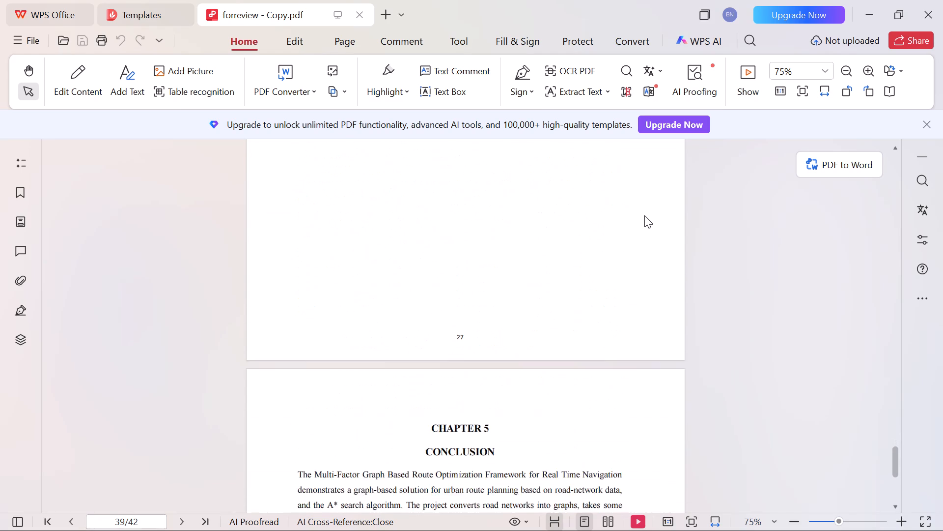
{"action": "scroll", "coordinate": [644, 215], "scroll_direction": "down", "scroll_amount": 9}
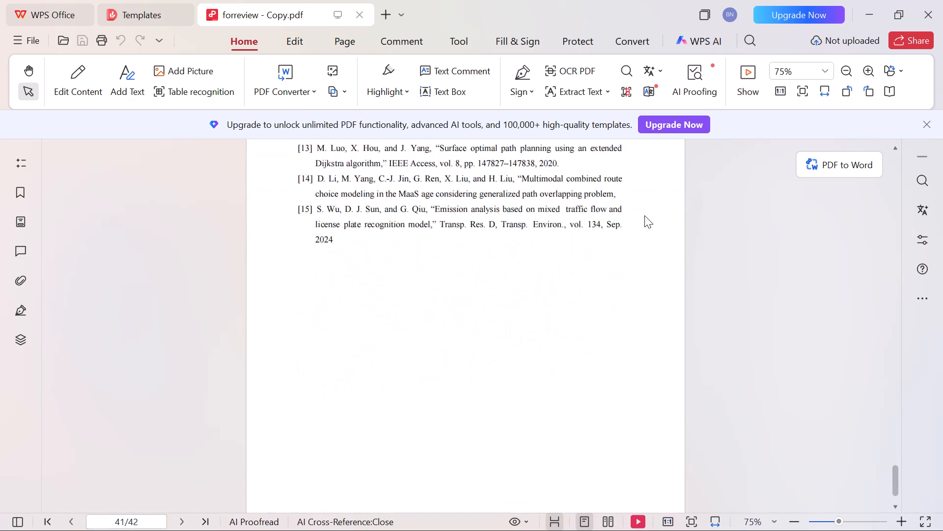
{"action": "scroll", "coordinate": [644, 215], "scroll_direction": "down", "scroll_amount": 1}
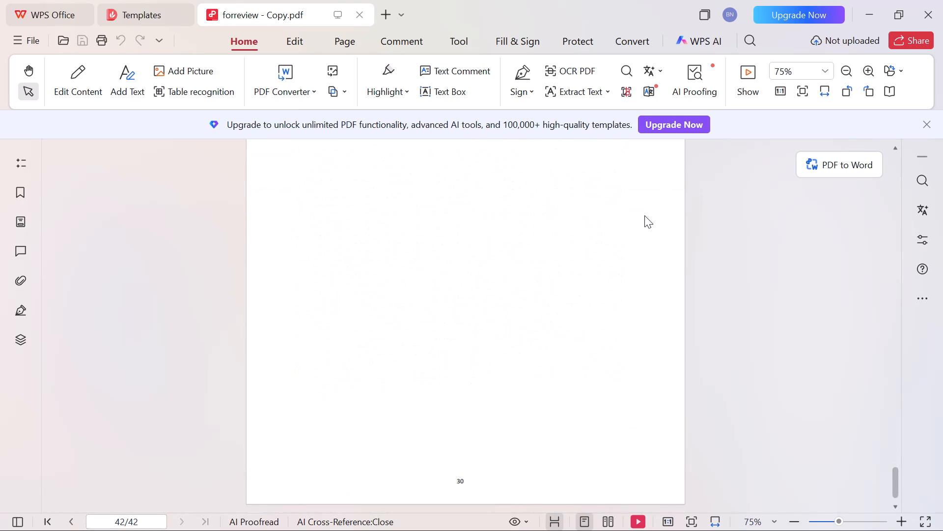
Close the reviewed PDF and the majorfolder window.
{"action": "left_click", "coordinate": [928, 5]}
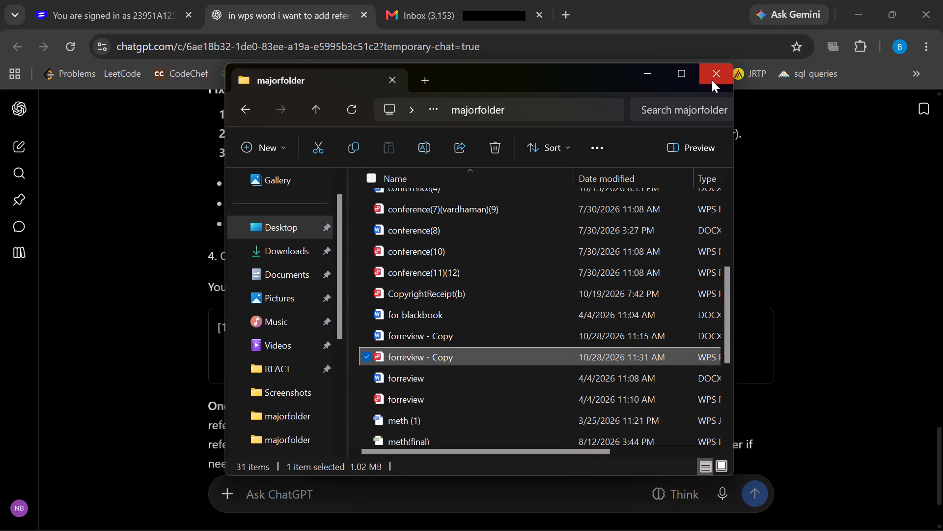
{"action": "left_click", "coordinate": [712, 80]}
In a new Chrome tab, search Google for "pdf to image" and open iLovePDF's PDF to JPG converter.
{"action": "left_click", "coordinate": [569, 14]}
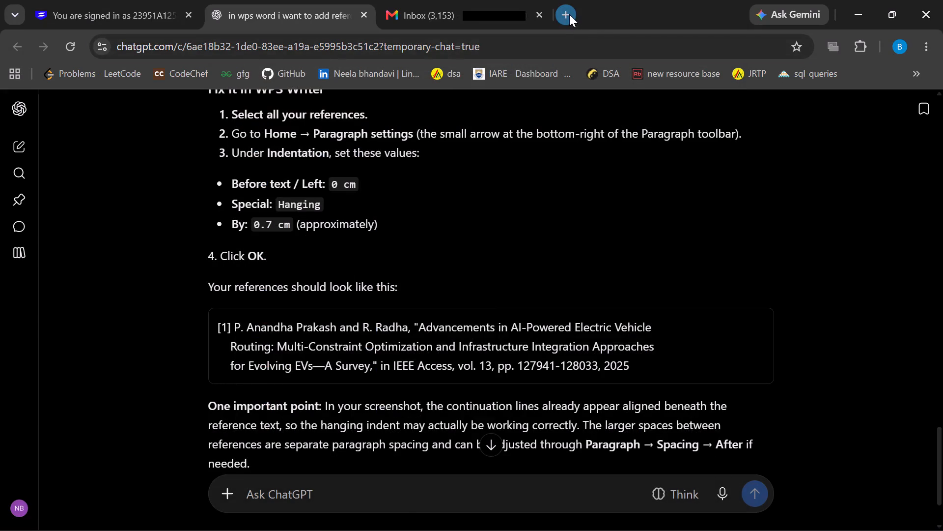
{"action": "left_click", "coordinate": [523, 413]}
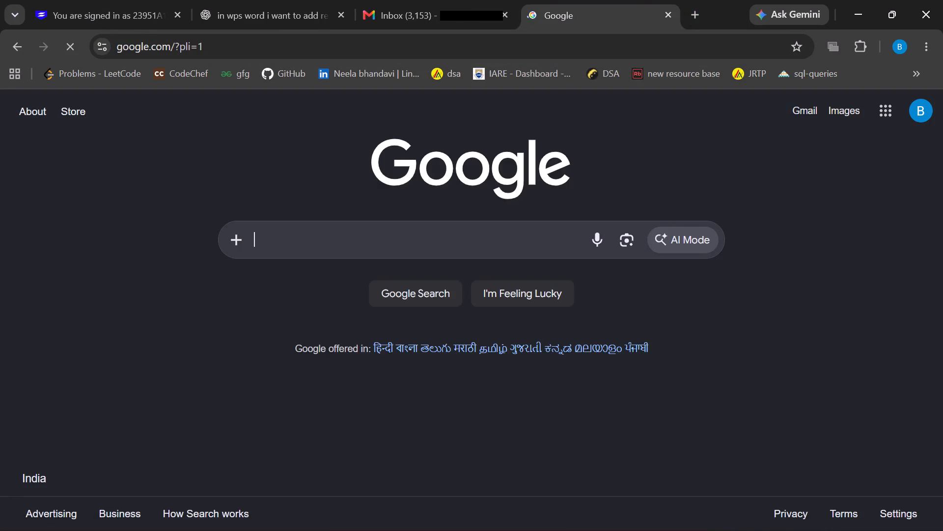
{"action": "left_click", "coordinate": [448, 245]}
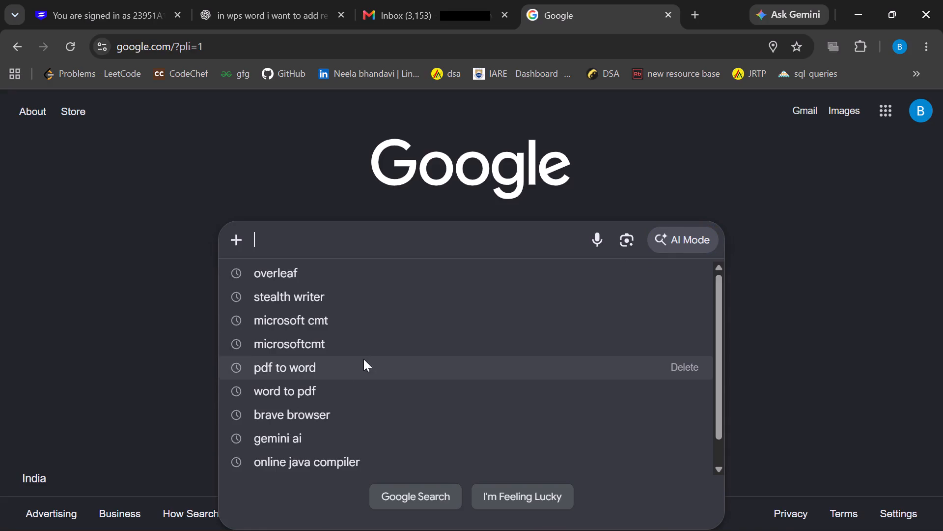
{"action": "left_click", "coordinate": [356, 369]}
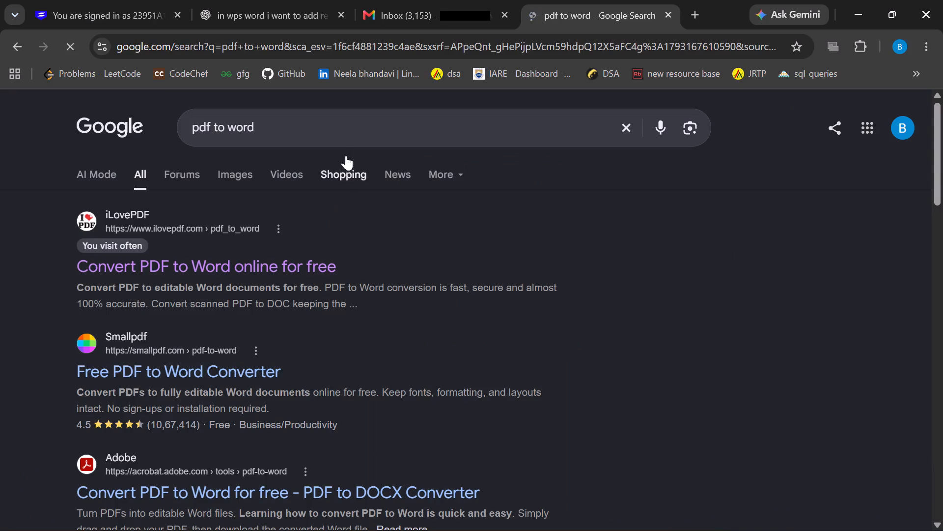
{"action": "left_click", "coordinate": [347, 144]}
{"action": "key", "text": "ctrl+BackSpace"}
{"action": "type", "text": "im"}
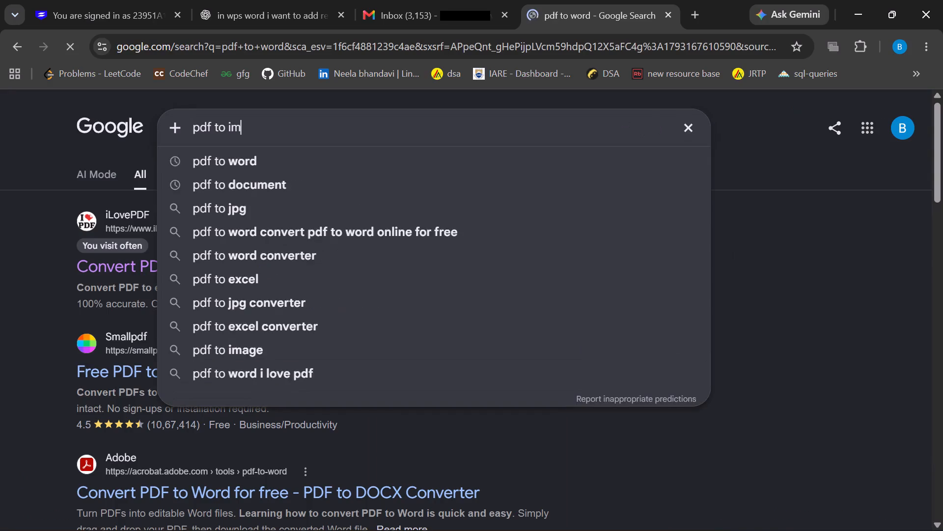
{"action": "key", "text": "a"}
{"action": "key", "text": "Down"}
{"action": "key", "text": "Return"}
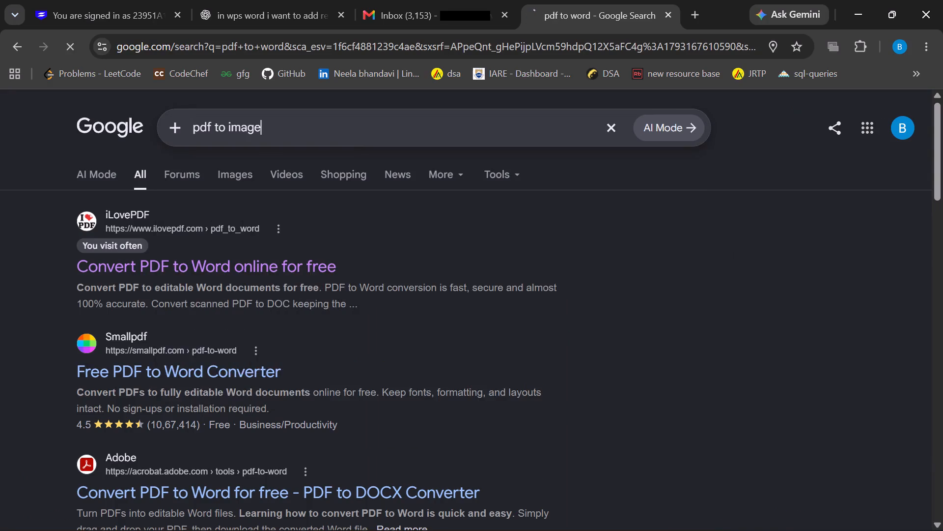
{"action": "left_click", "coordinate": [269, 246]}
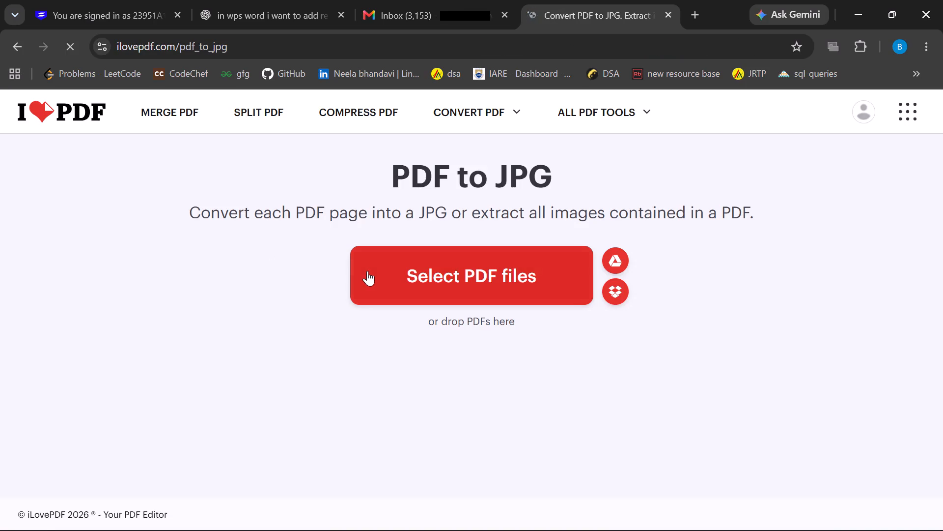
Select the forreview - Copy PDF from majorfolder as the file for the JPG conversion.
{"action": "left_click", "coordinate": [367, 271]}
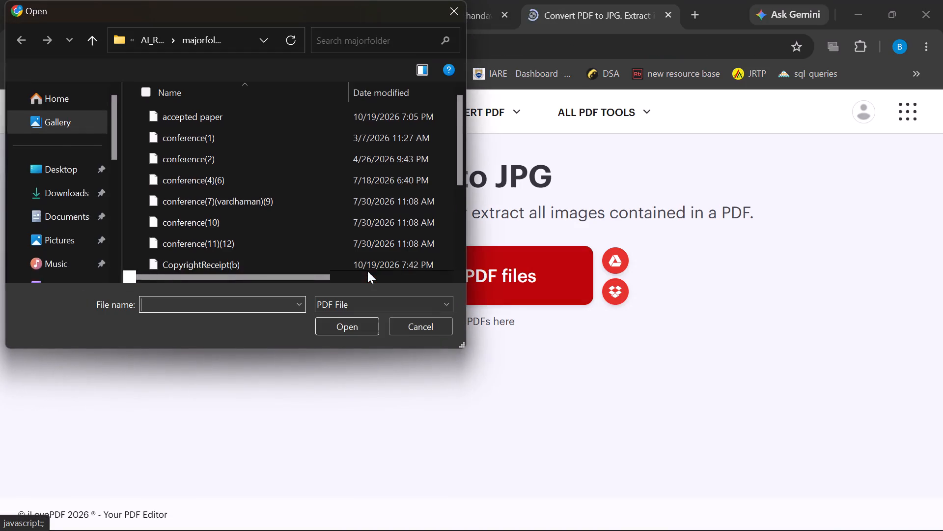
{"action": "scroll", "coordinate": [183, 184], "scroll_direction": "down", "scroll_amount": 2}
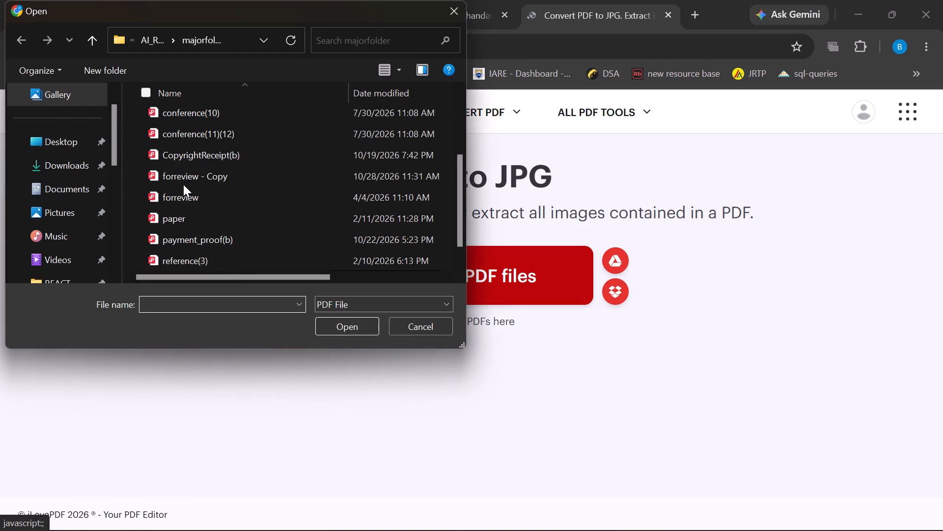
{"action": "left_click", "coordinate": [199, 178]}
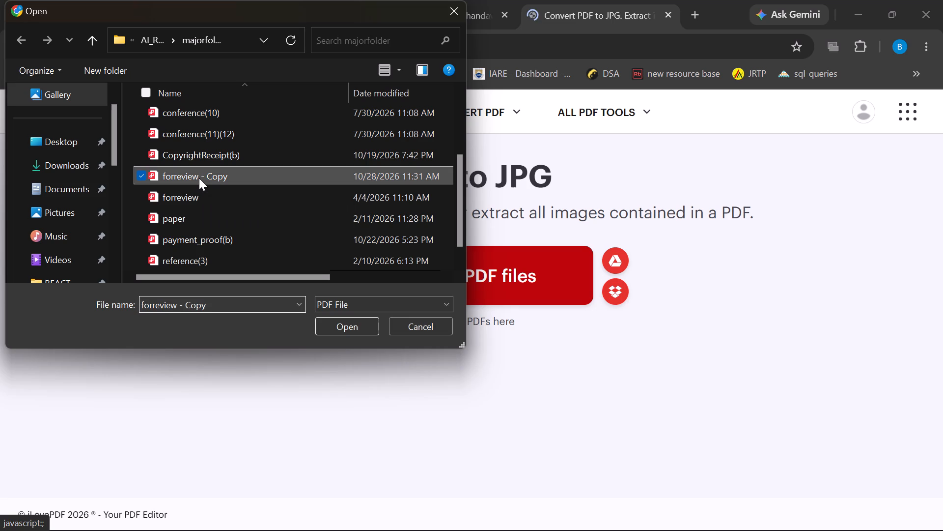
{"action": "left_click", "coordinate": [329, 332]}
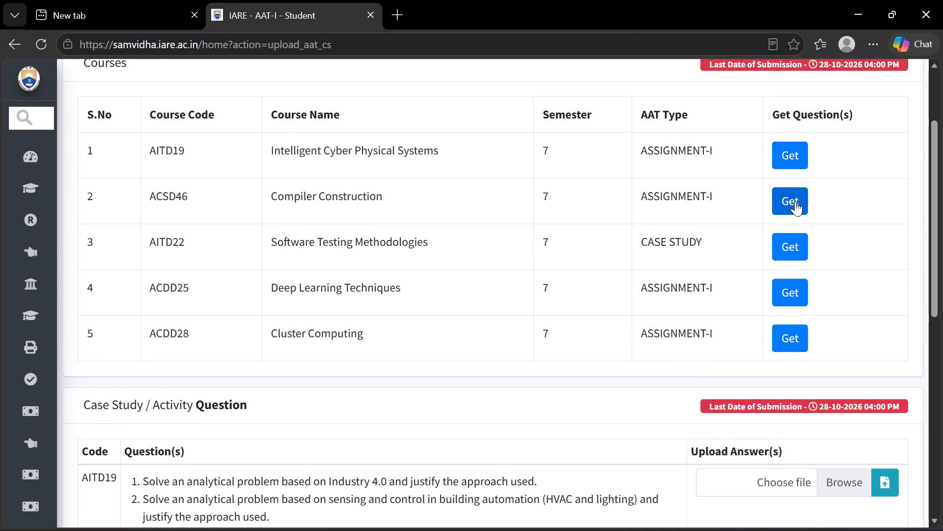
Switch to Edge, get the Software Testing Methodologies (AITD22) question and review its uploaded case study PDF, closing it when done.
{"action": "left_click", "coordinate": [713, 288]}
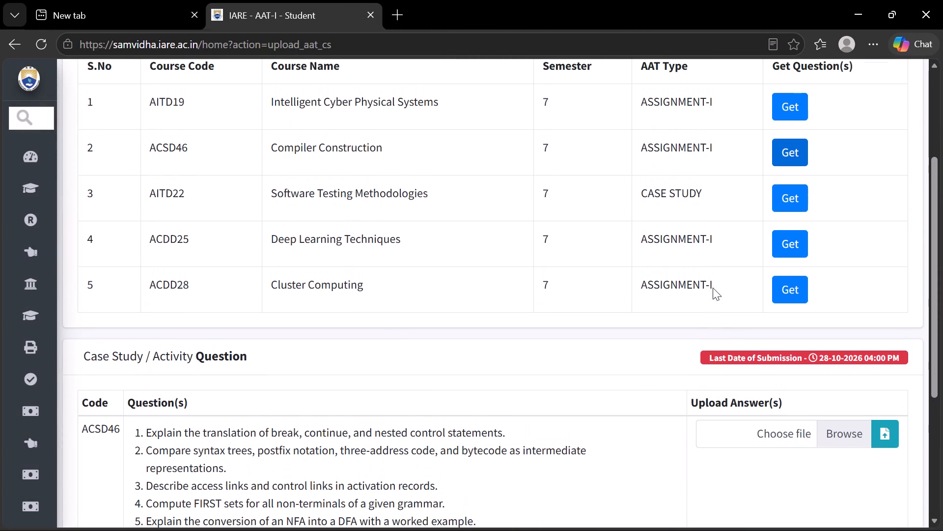
{"action": "left_click", "coordinate": [794, 196]}
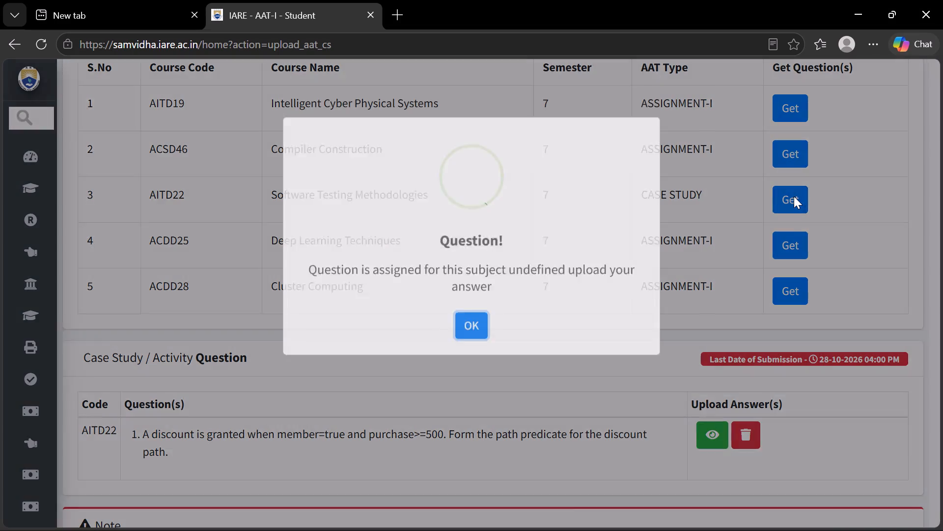
{"action": "left_click", "coordinate": [724, 260]}
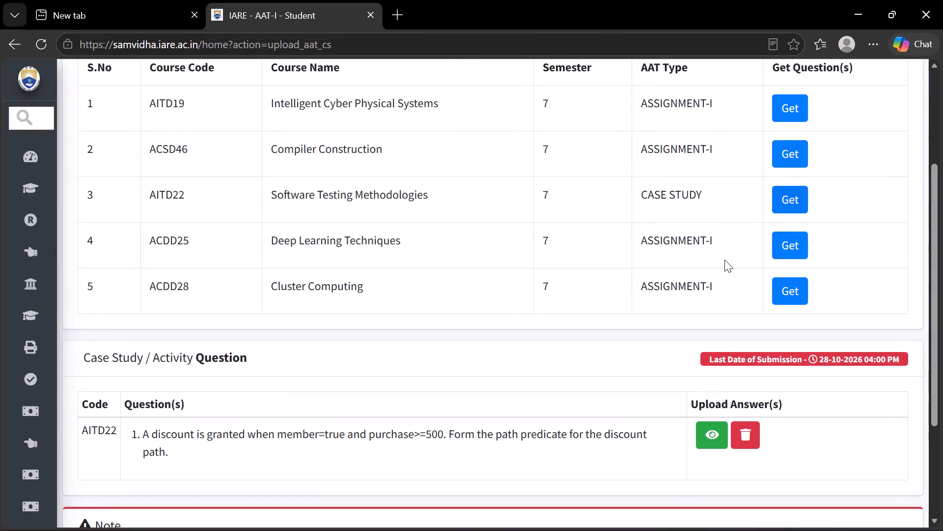
{"action": "scroll", "coordinate": [724, 260], "scroll_direction": "down", "scroll_amount": 1}
{"action": "left_click", "coordinate": [708, 404]}
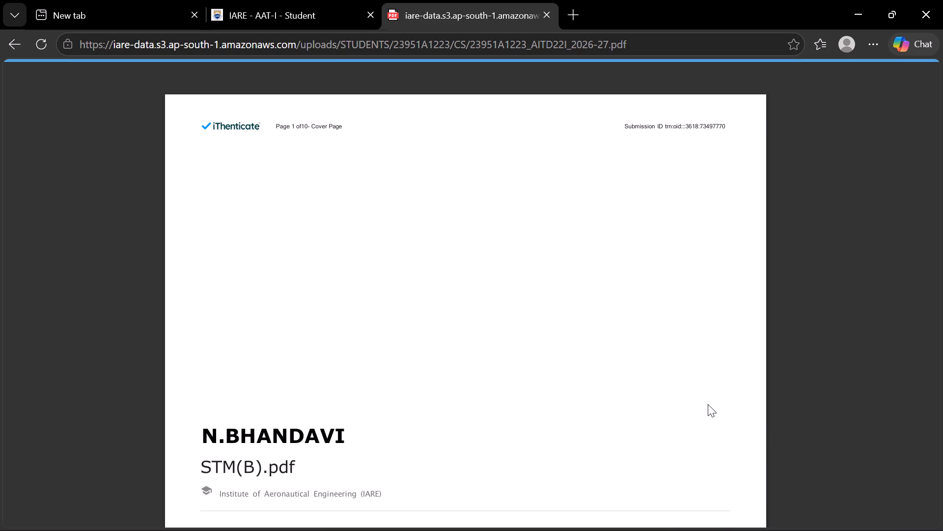
{"action": "scroll", "coordinate": [708, 404], "scroll_direction": "down", "scroll_amount": 8}
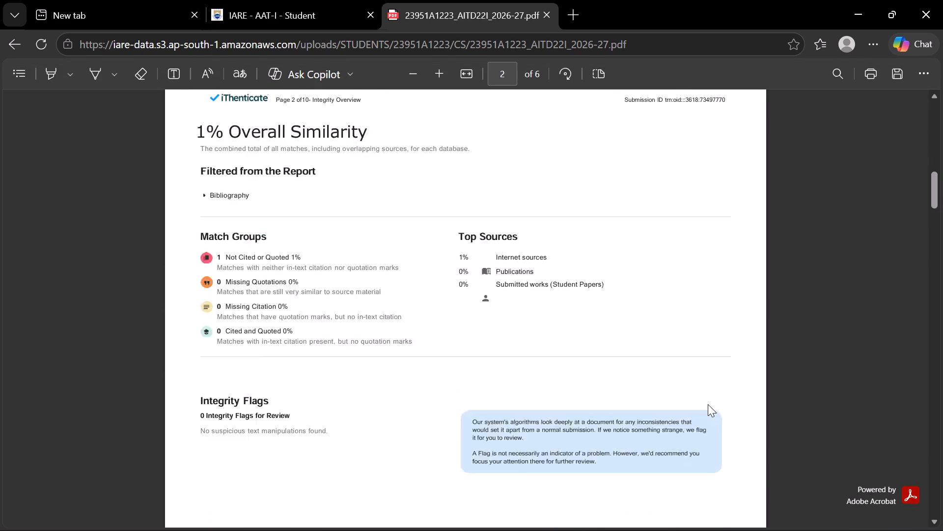
{"action": "scroll", "coordinate": [708, 404], "scroll_direction": "down", "scroll_amount": 12}
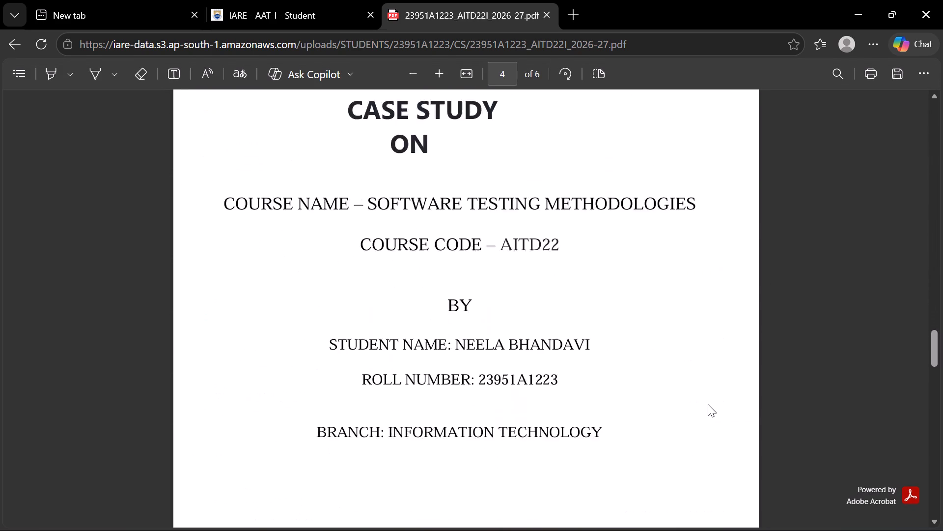
{"action": "scroll", "coordinate": [708, 404], "scroll_direction": "down", "scroll_amount": 12}
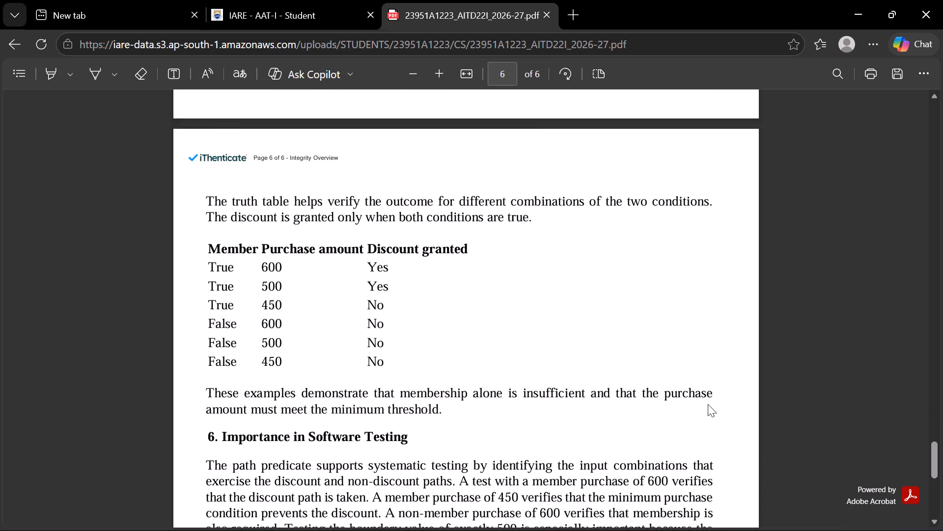
{"action": "left_click", "coordinate": [546, 17]}
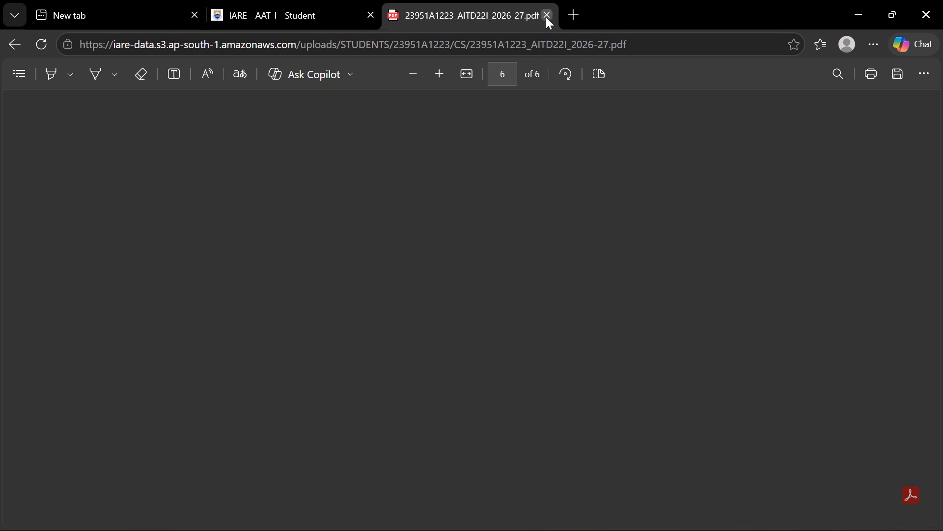
Get the Deep Learning Techniques (ACDD25) questions and review the uploaded assignment PDF.
{"action": "left_click", "coordinate": [779, 218]}
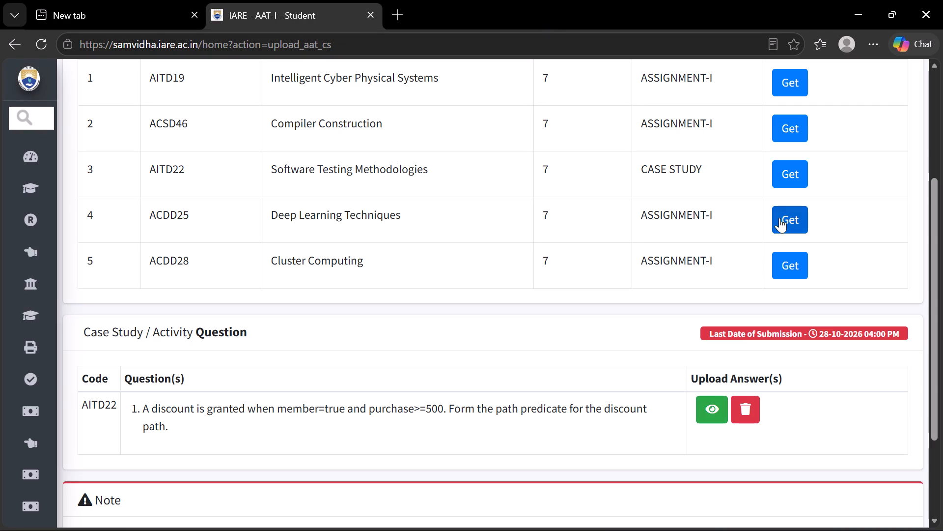
{"action": "left_click", "coordinate": [677, 305]}
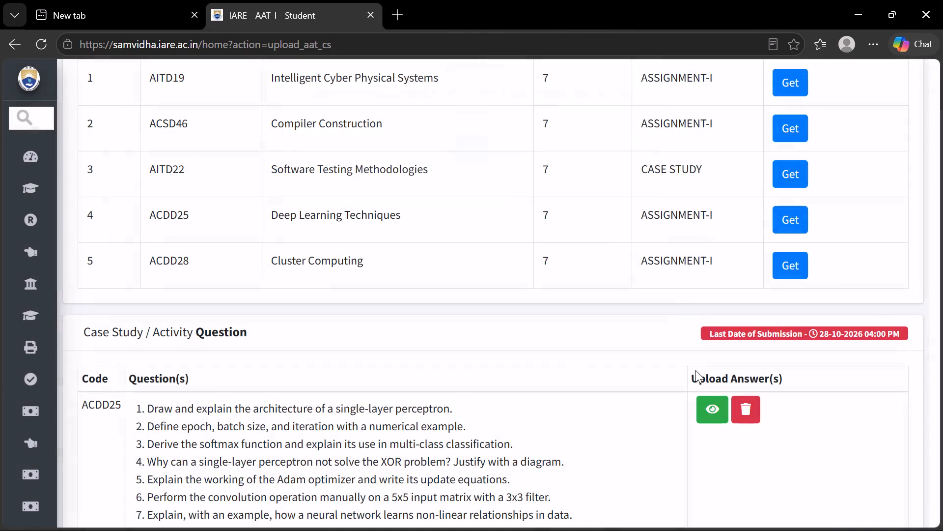
{"action": "left_click", "coordinate": [705, 406]}
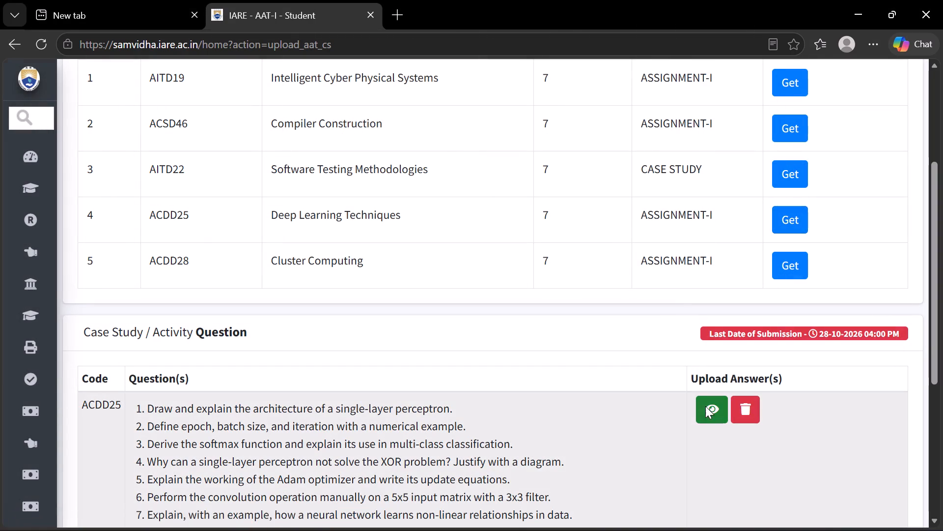
{"action": "scroll", "coordinate": [698, 408], "scroll_direction": "down", "scroll_amount": 13}
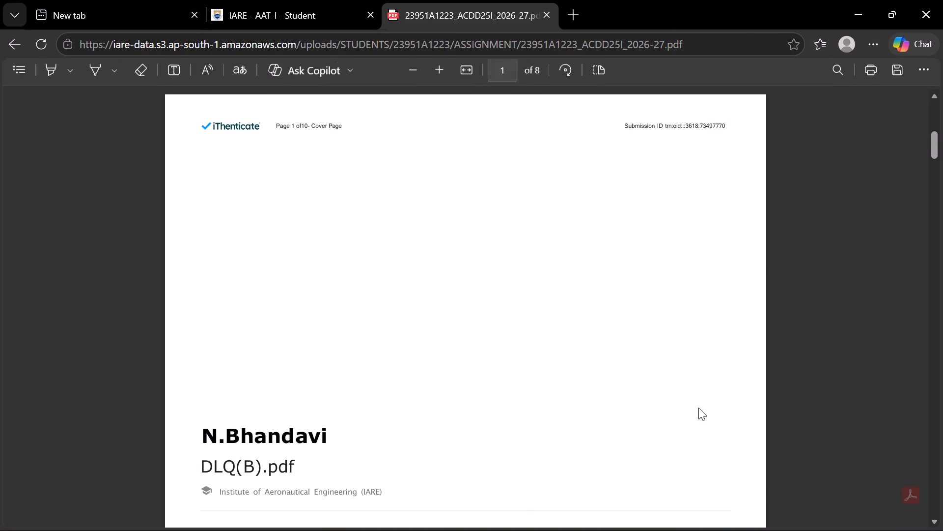
{"action": "scroll", "coordinate": [698, 408], "scroll_direction": "down", "scroll_amount": 12}
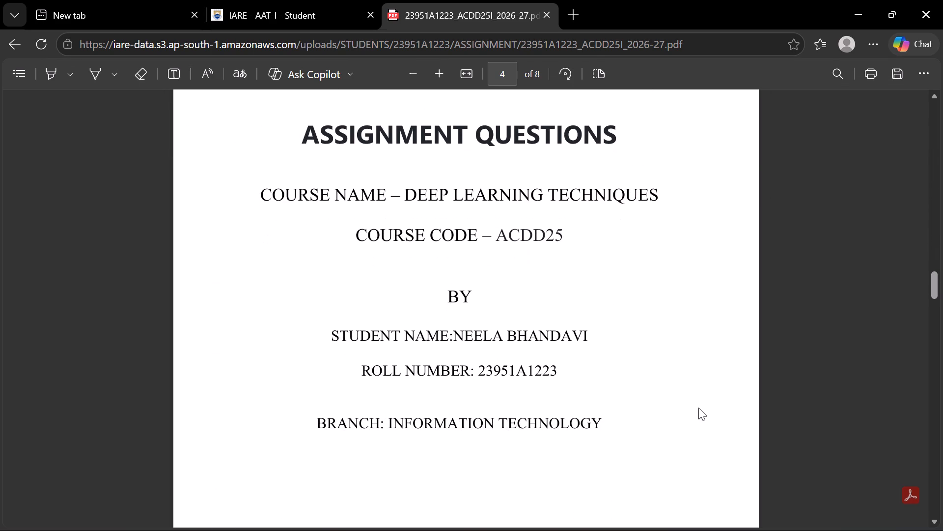